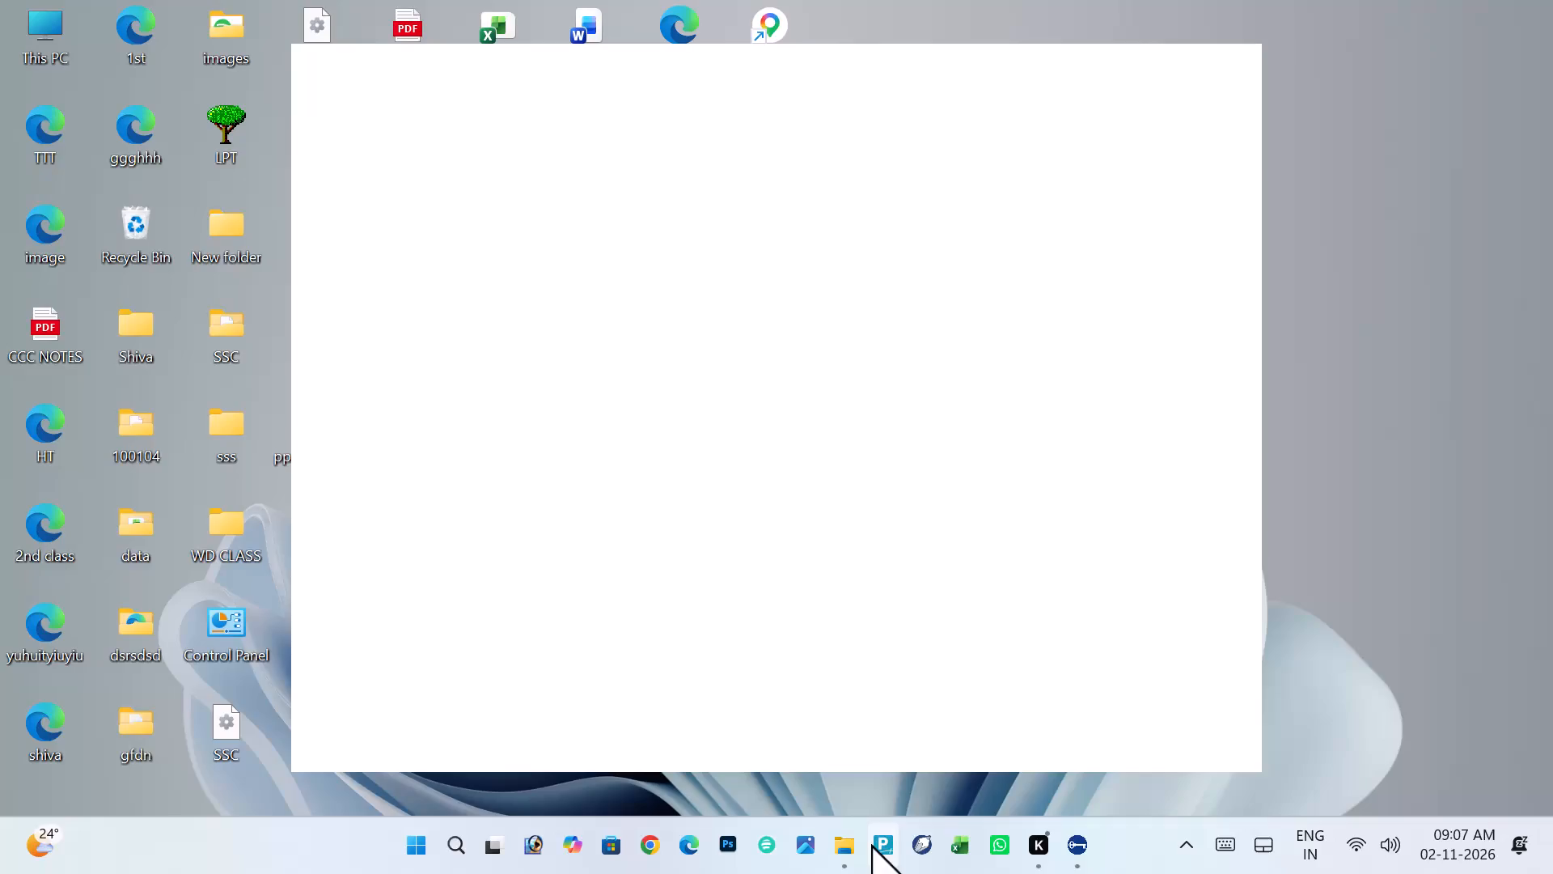
Launch TallyPrime and continue in Educational Mode.
click(871, 844)
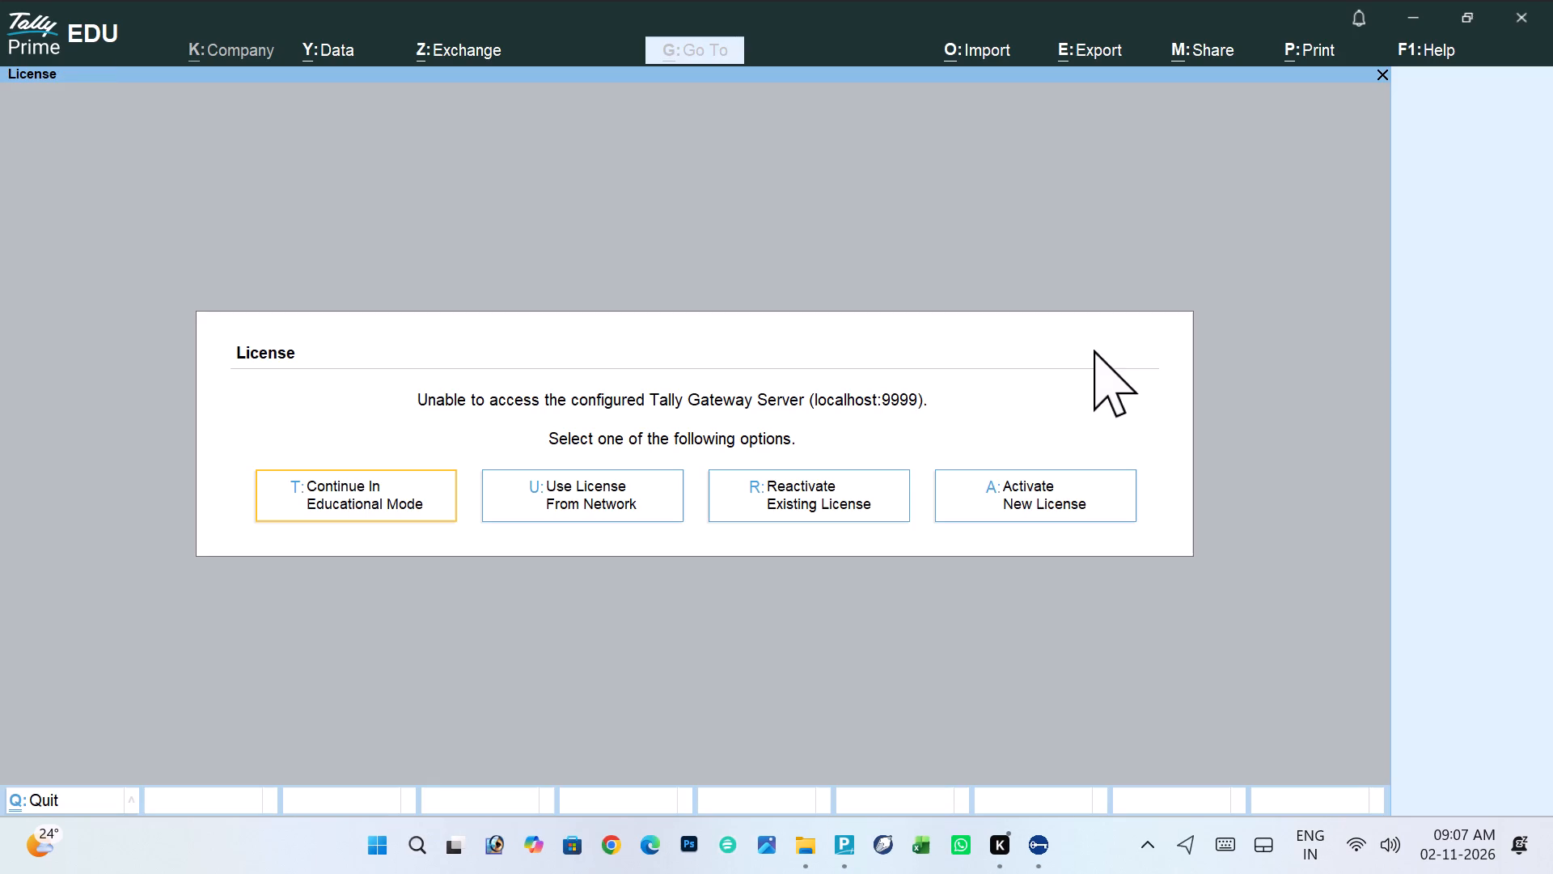
key(t)
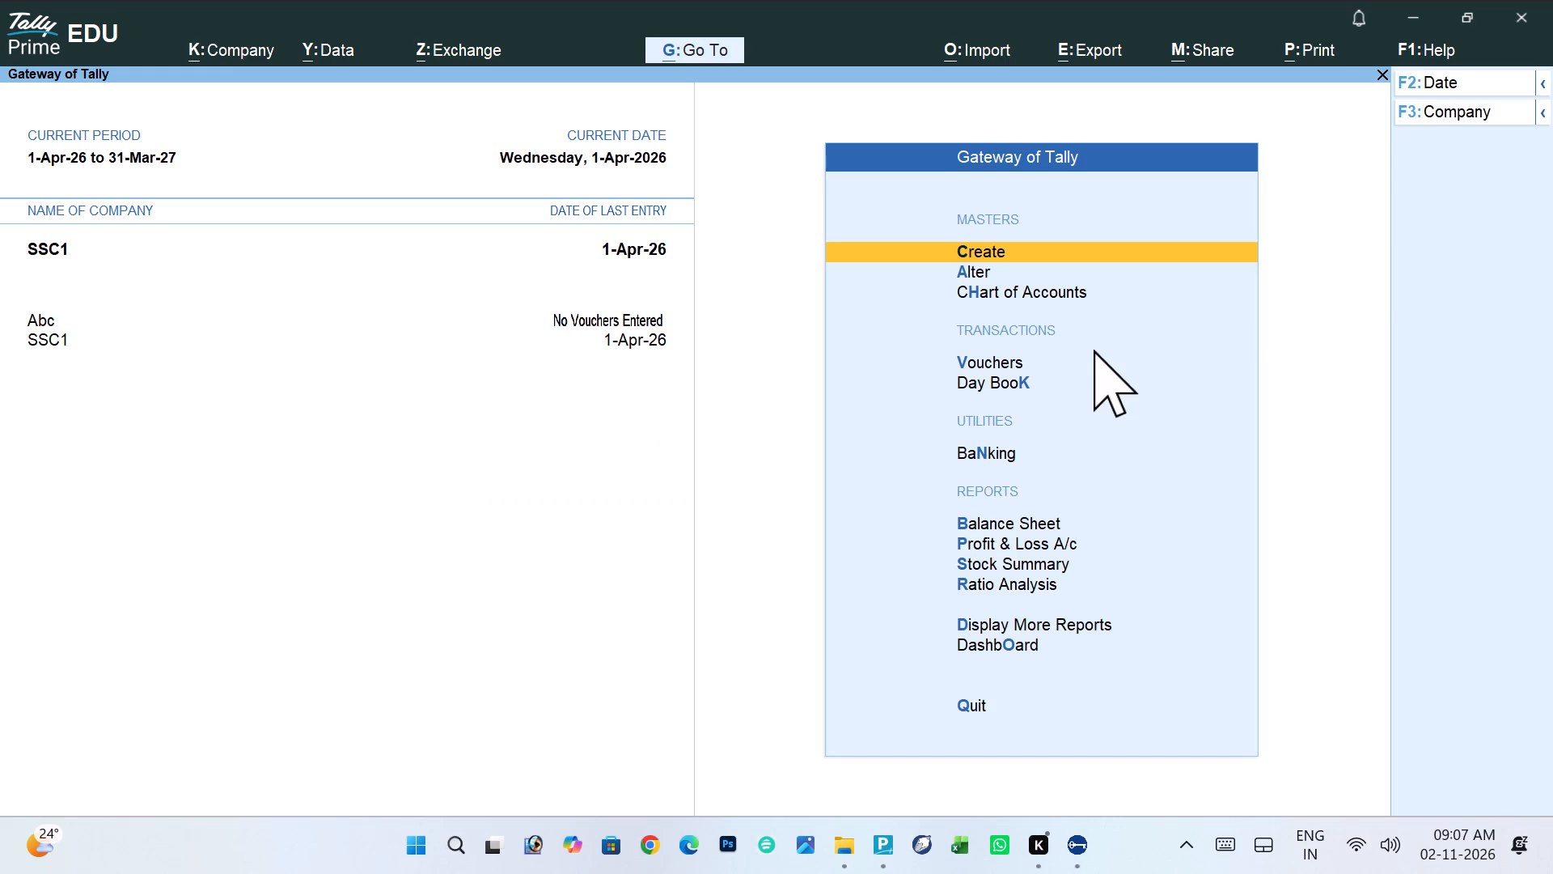
Start creating a new company and name it "Compaund Intrest", keeping the same mailing name and leaving the address blank.
key(Up)
key(Up)
key(F3)
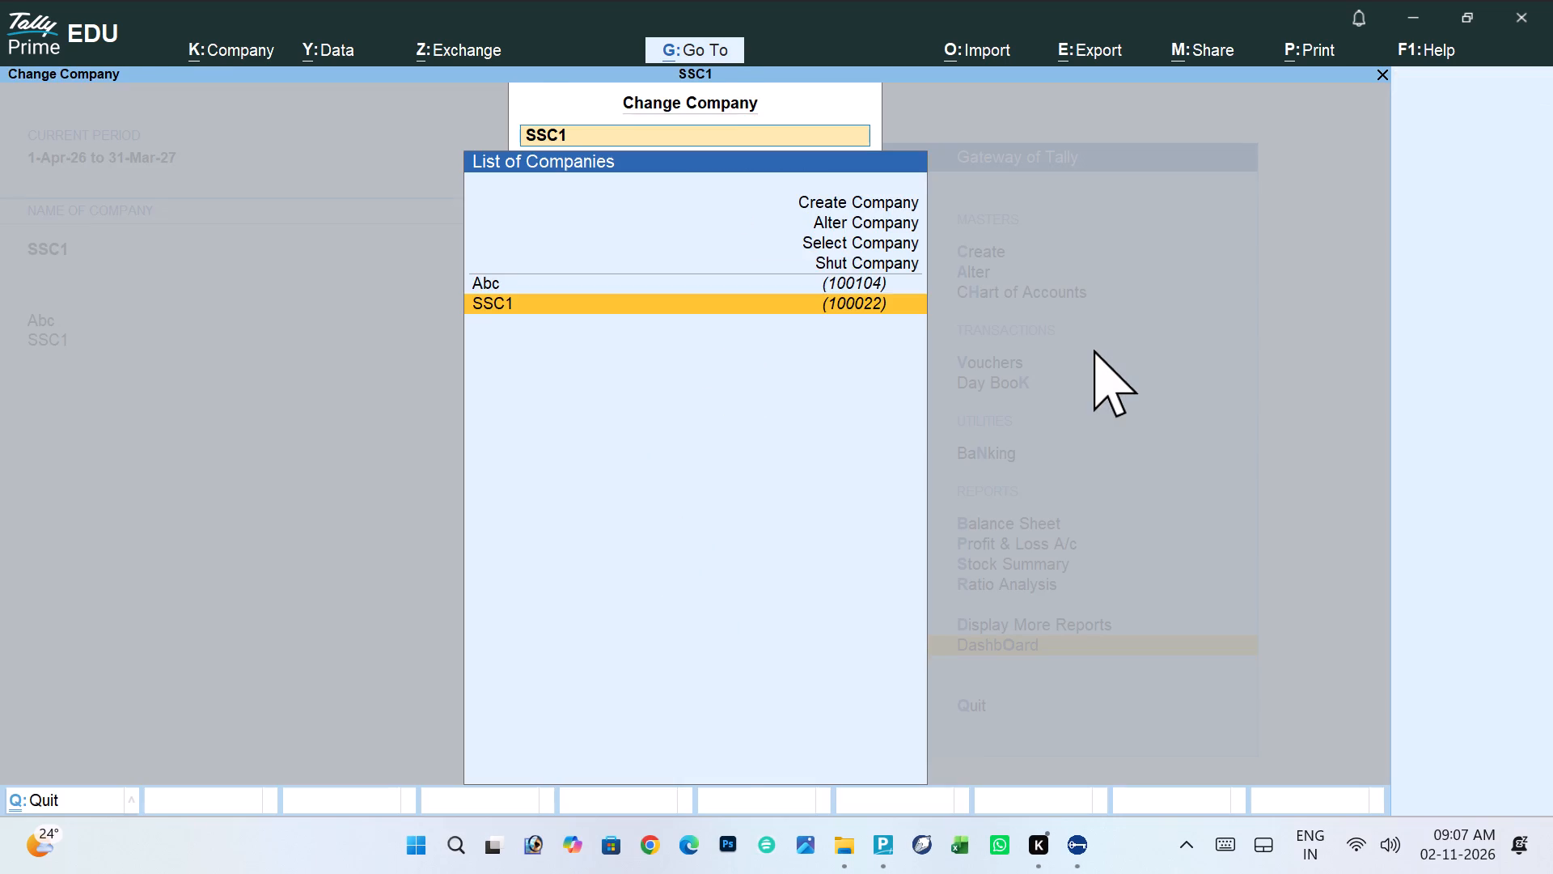
key(Up)
key(Up)
key(Up)
key(Up)
key(Up)
key(Return)
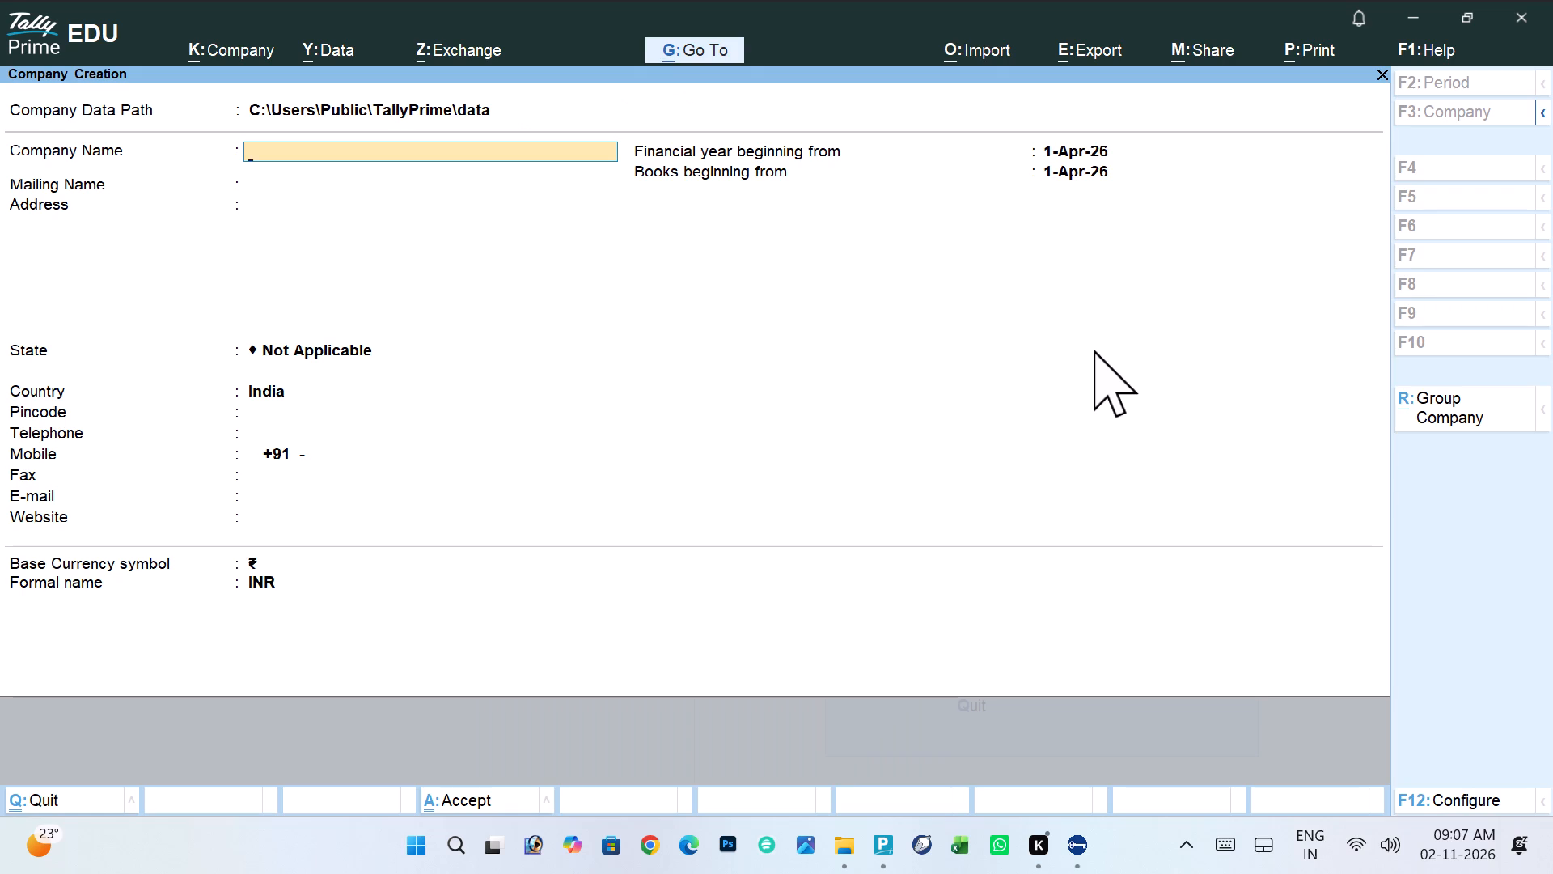
text(compaund intrest)
key(space)
key(Return)
key(Return)
key(Return)
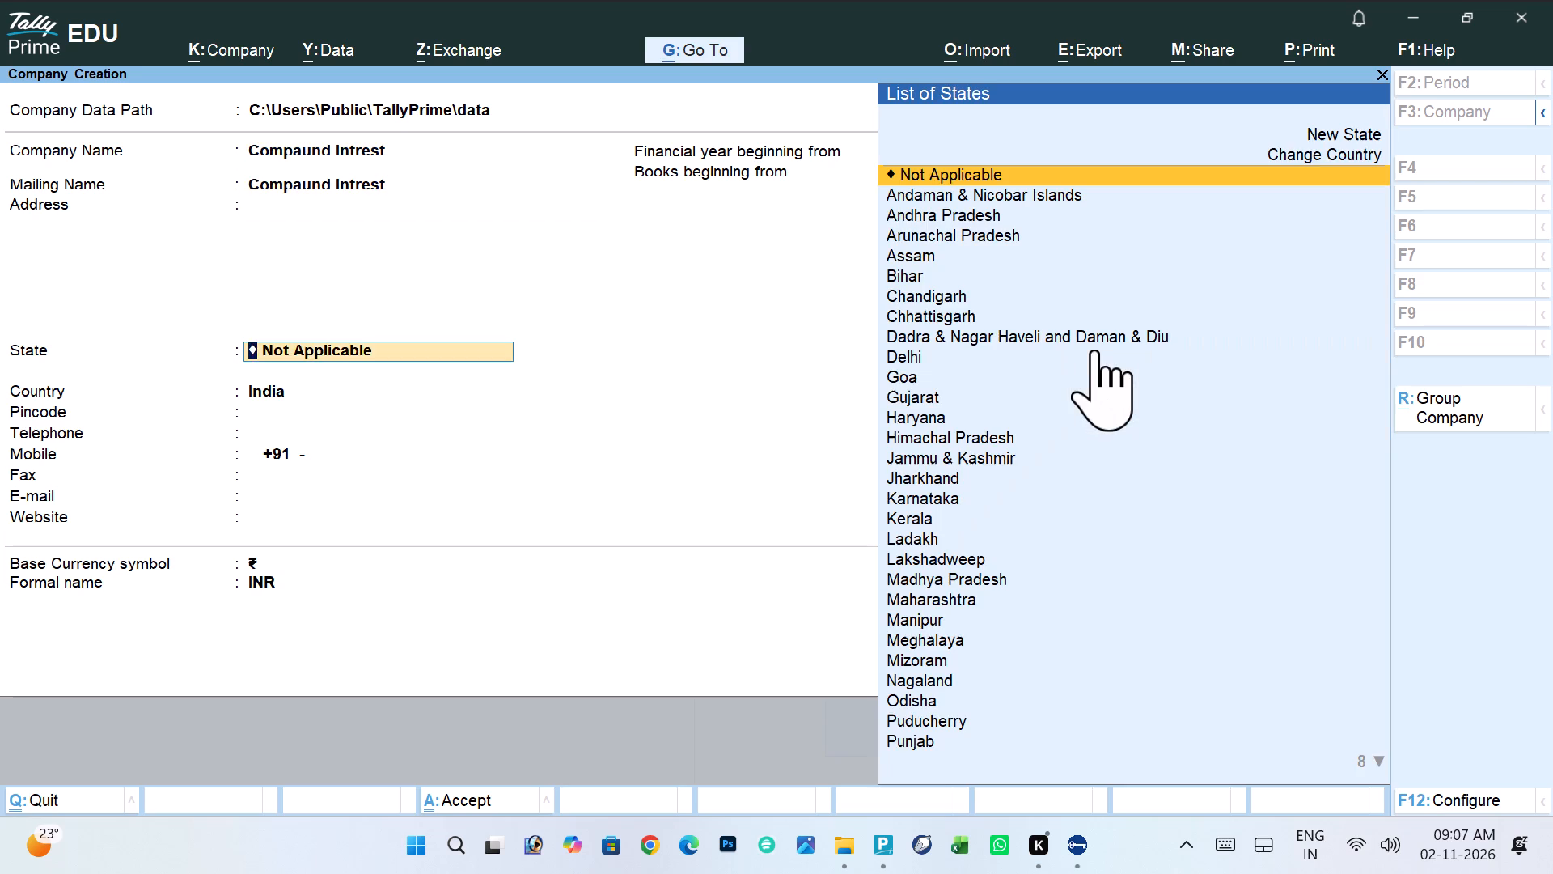
Set the company's state to Uttar Pradesh and save the new company.
text(utt)
key(Down)
key(Down)
key(Return)
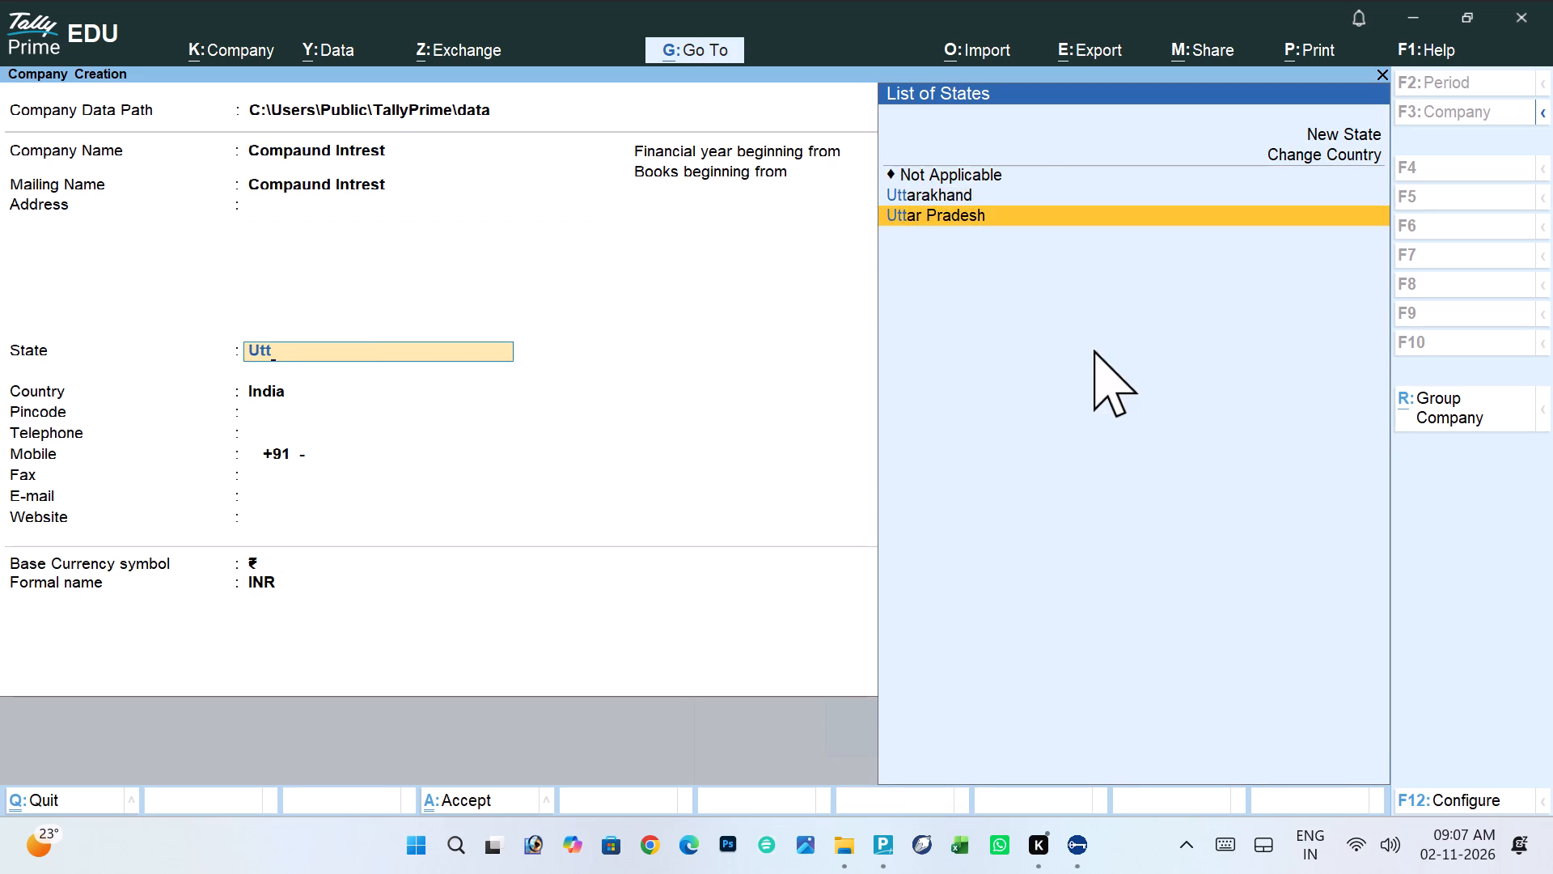
key(ctrl+s)
key(ctrl+a)
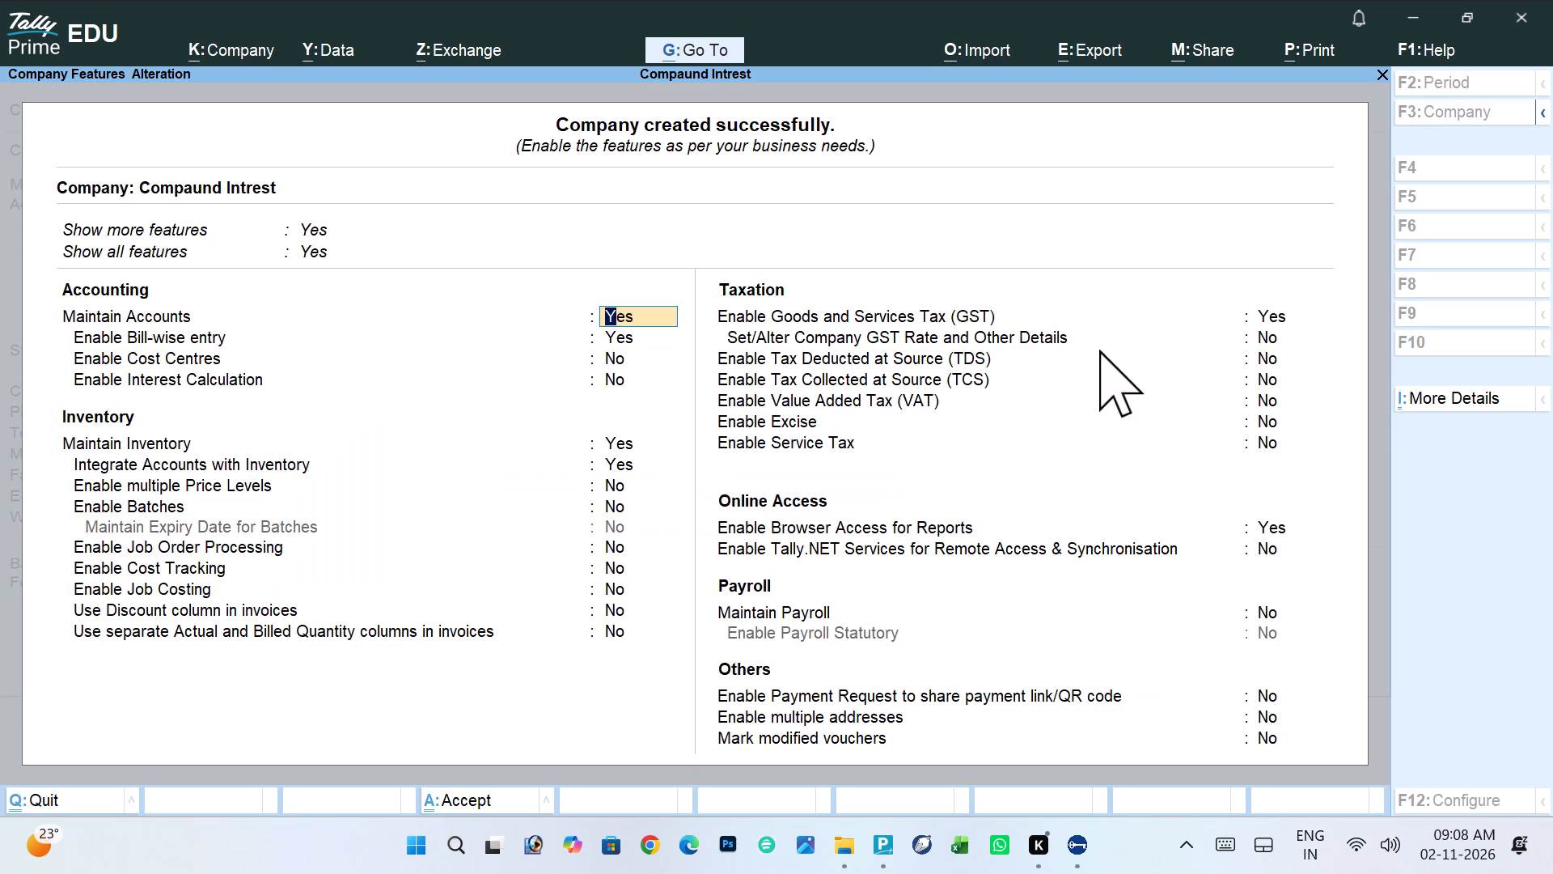
Enable Interest Calculation in the company's accounting features and accept the feature settings.
key(Return)
key(Return)
key(Return)
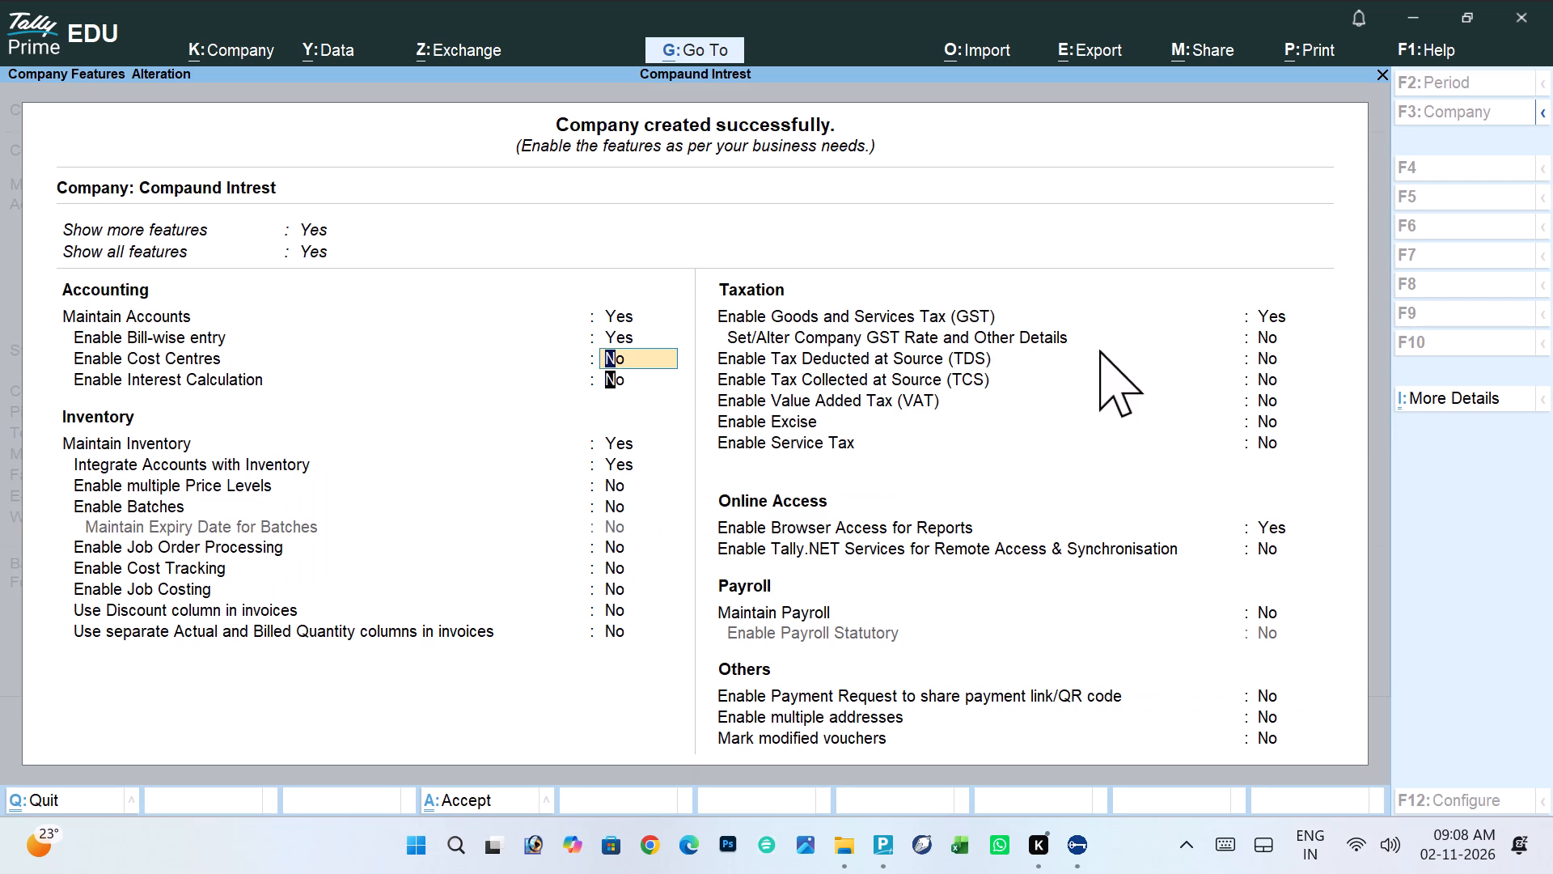
key(y)
key(Return)
key(ctrl+a)
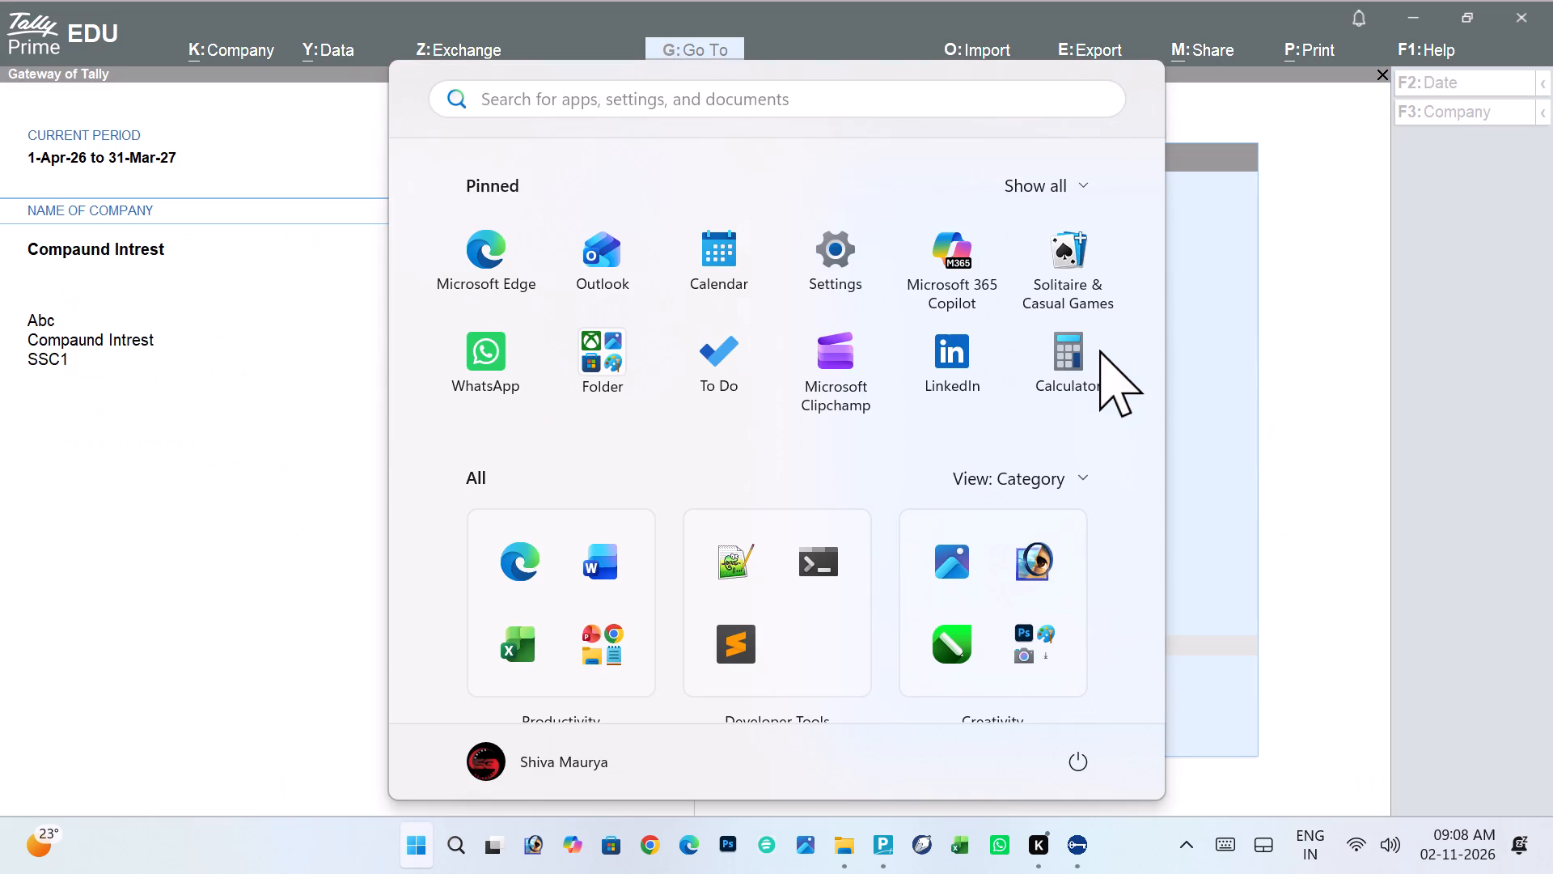
Switch to File Explorer and open the TALLY PRIME PDF from the data folder on the Desktop.
key(super+e)
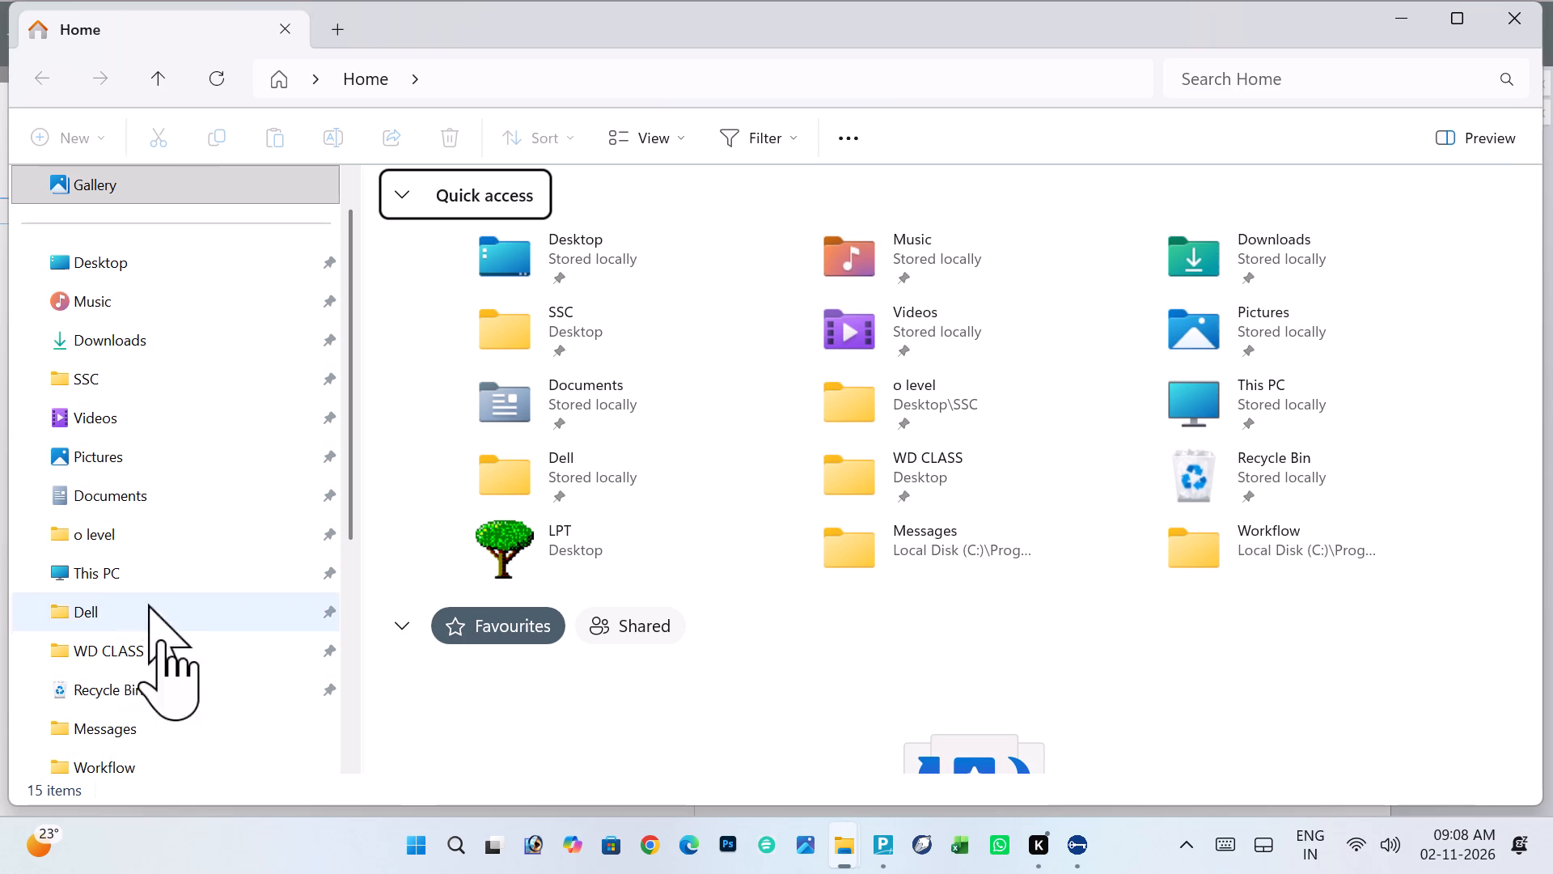
scroll(171, 655, down, 1)
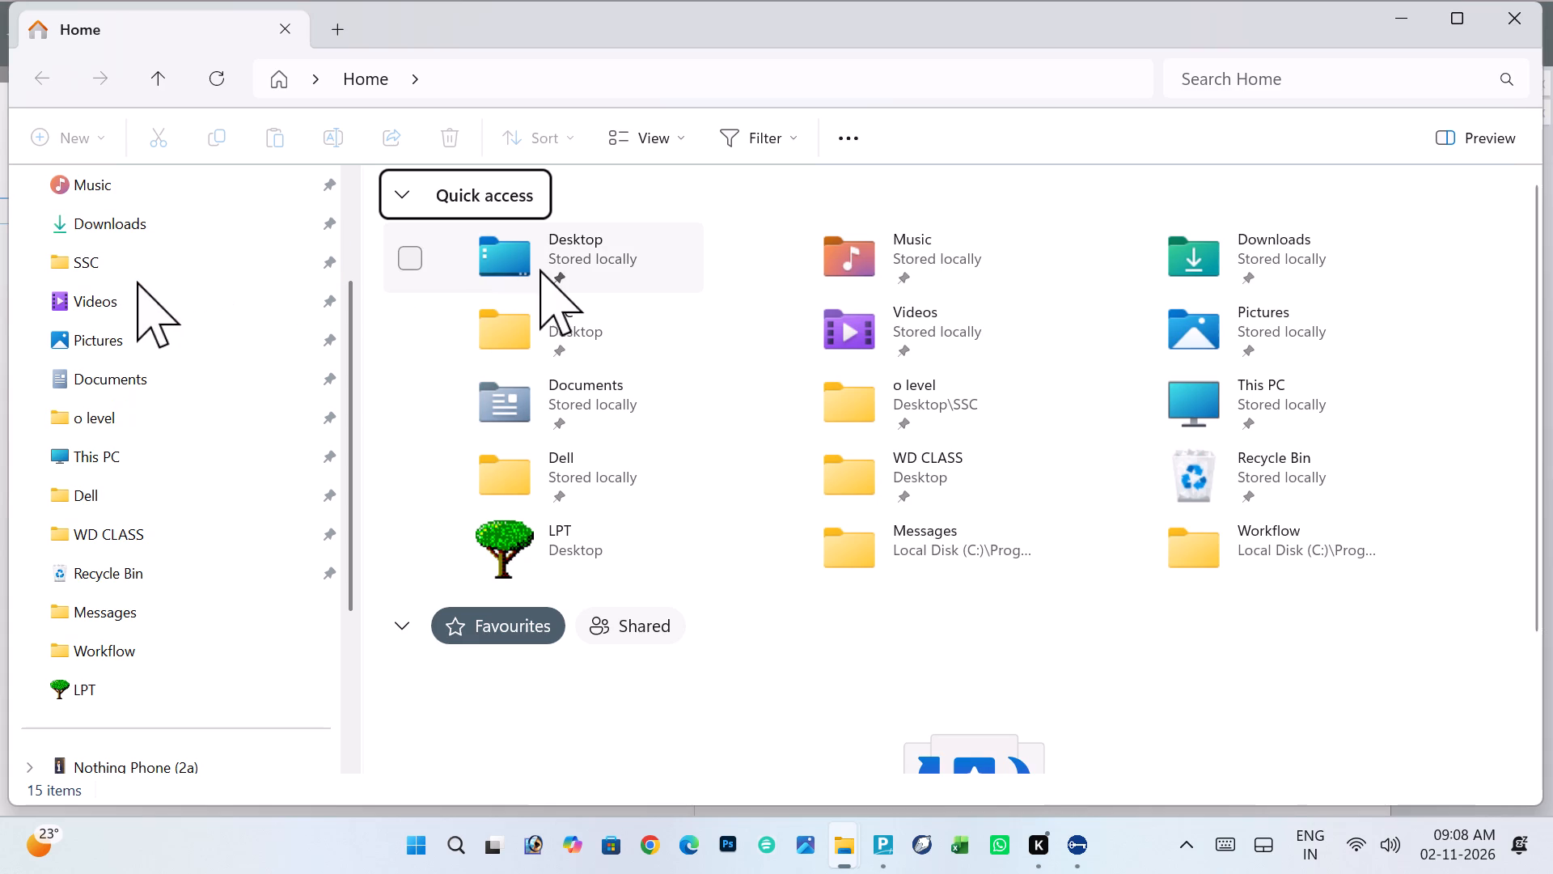
double_click(540, 269)
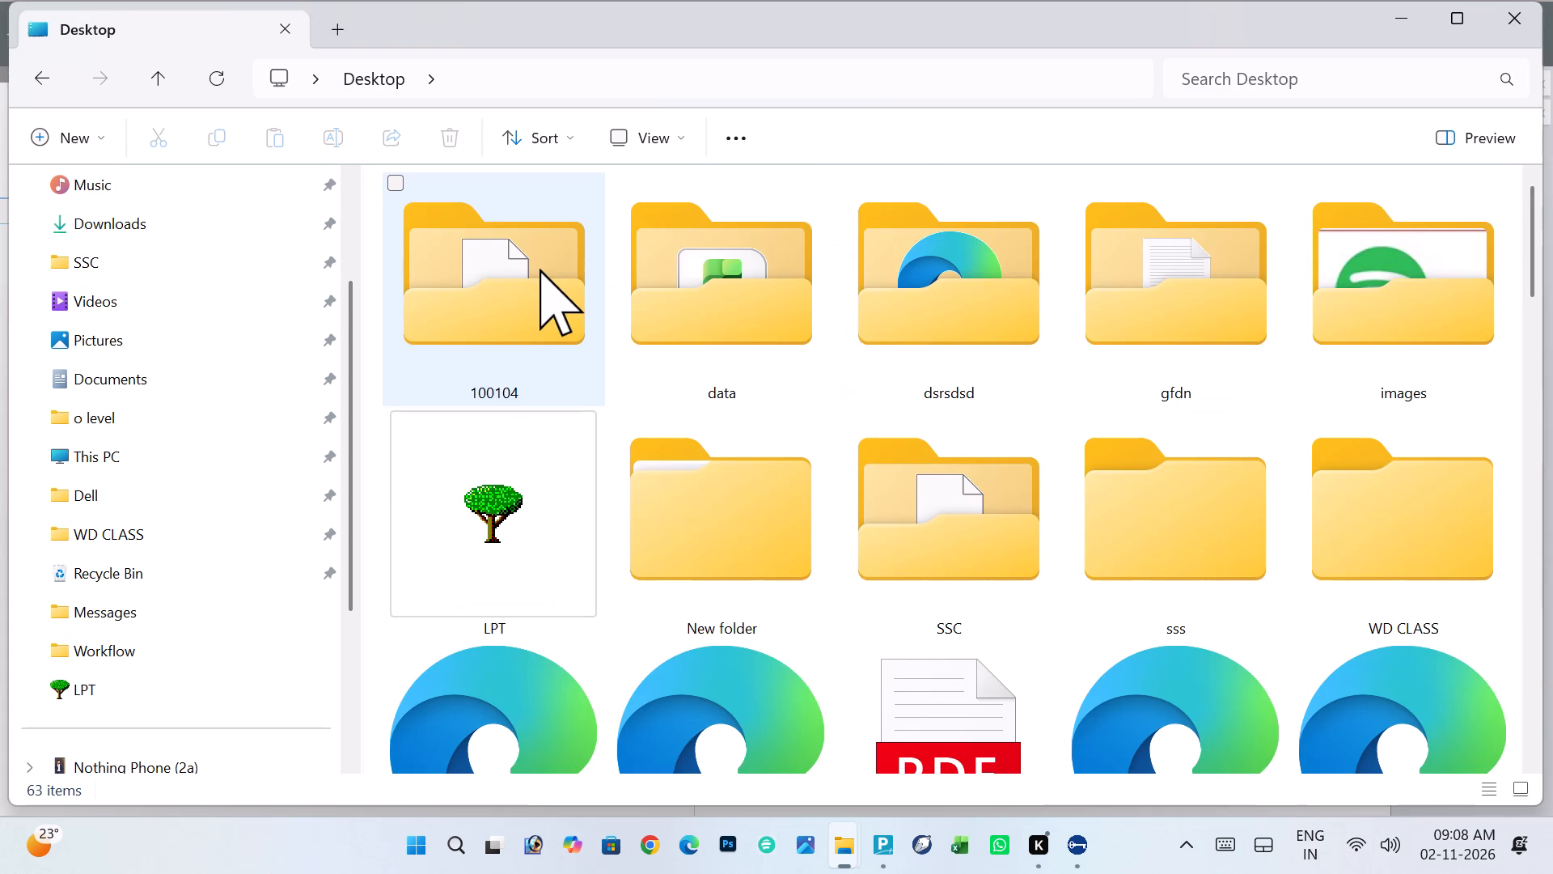
scroll(790, 573, down, 1)
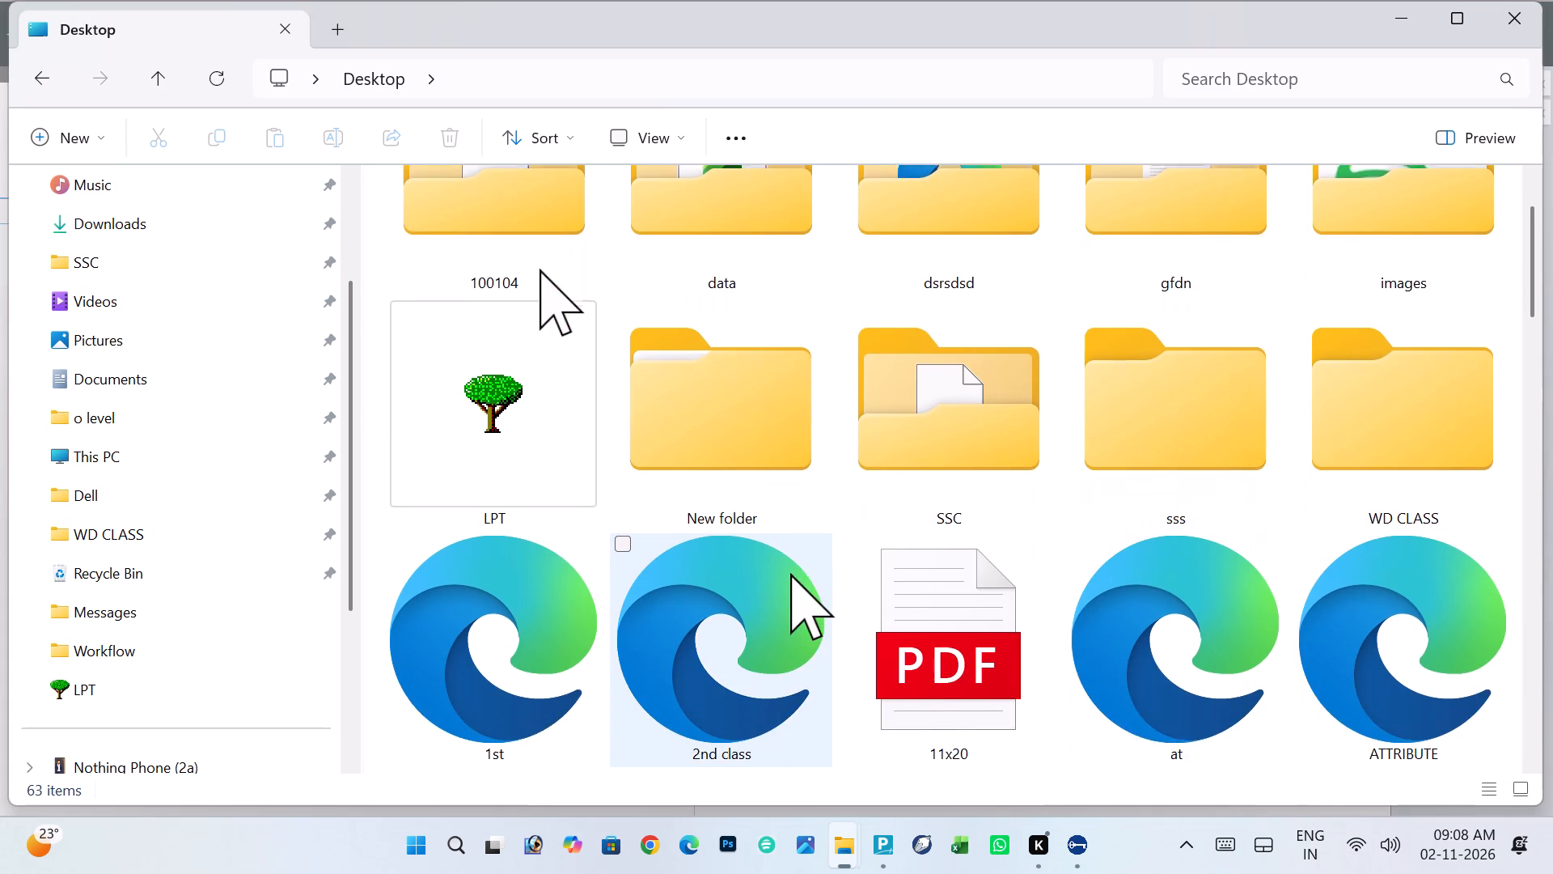
scroll(540, 269, down, 1)
scroll(790, 573, down, 3)
scroll(790, 573, up, 6)
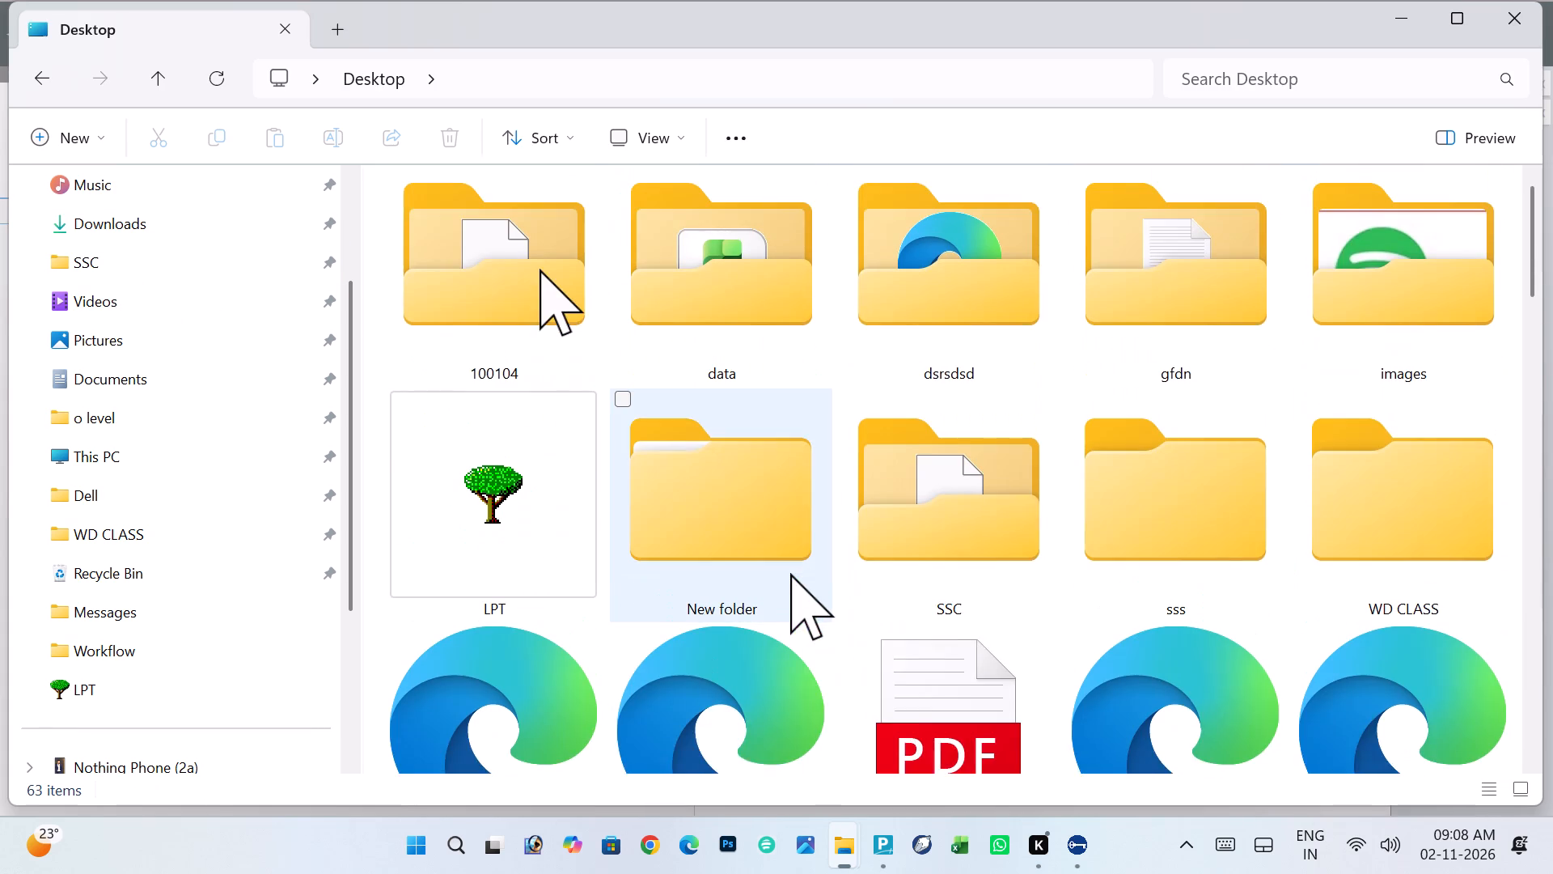
double_click(793, 293)
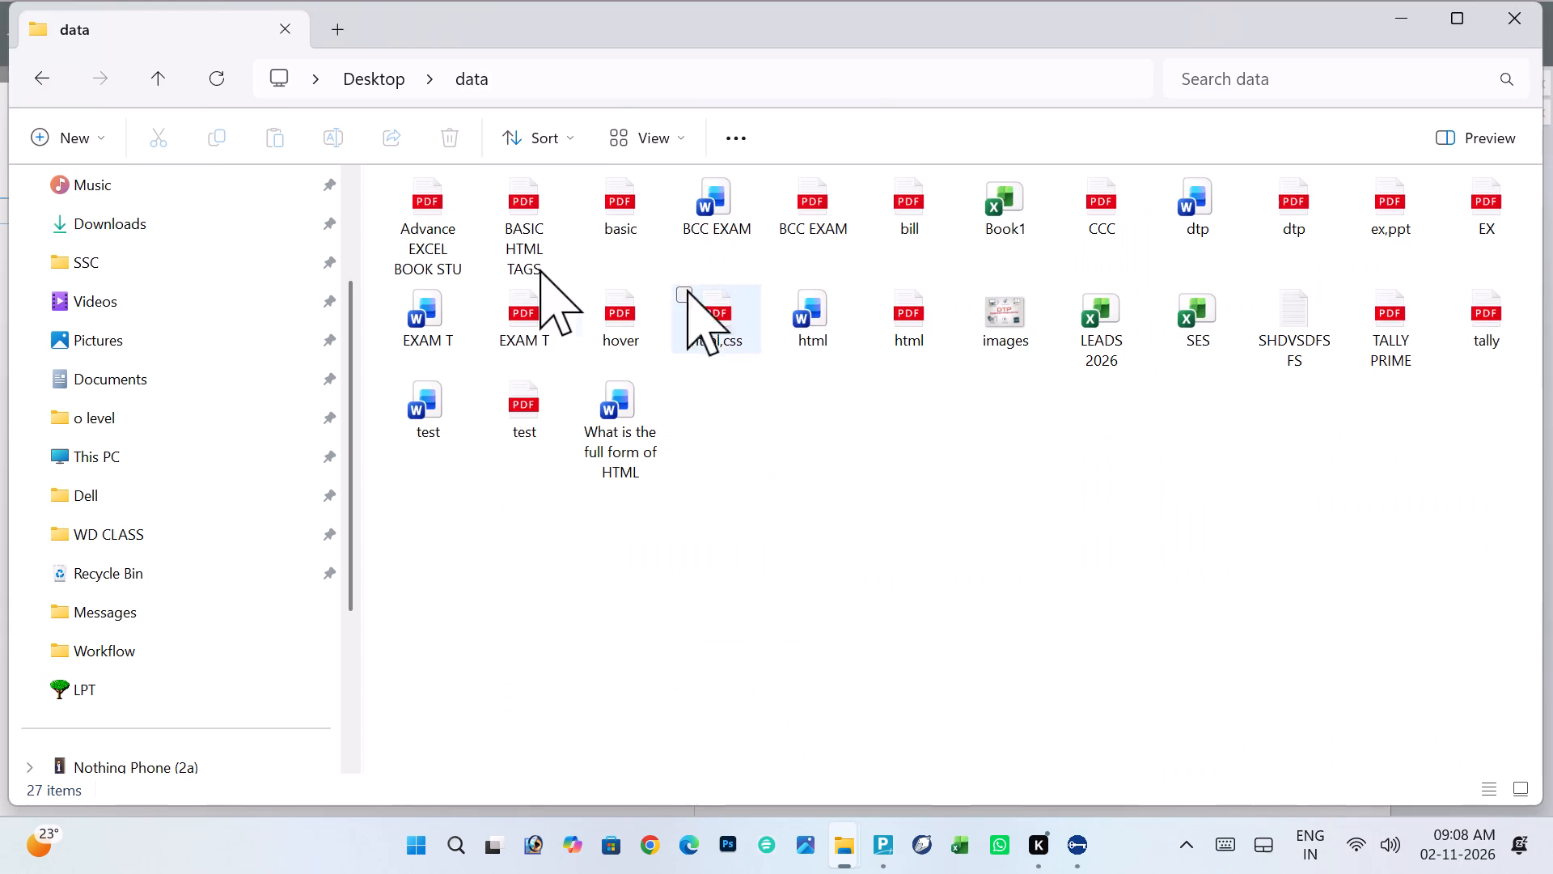
click(916, 428)
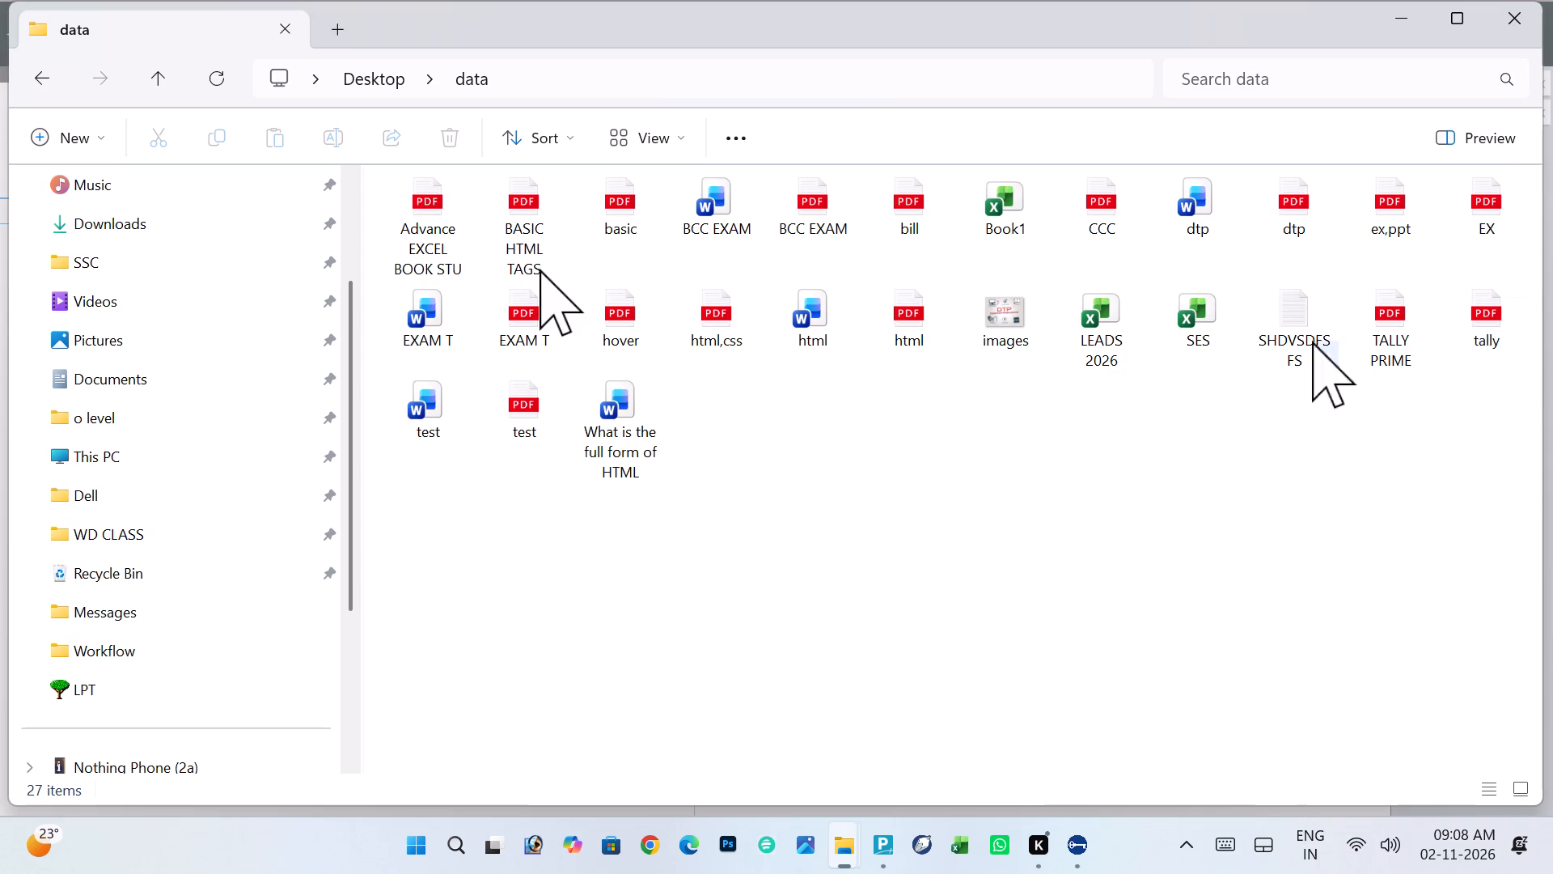
double_click(1419, 319)
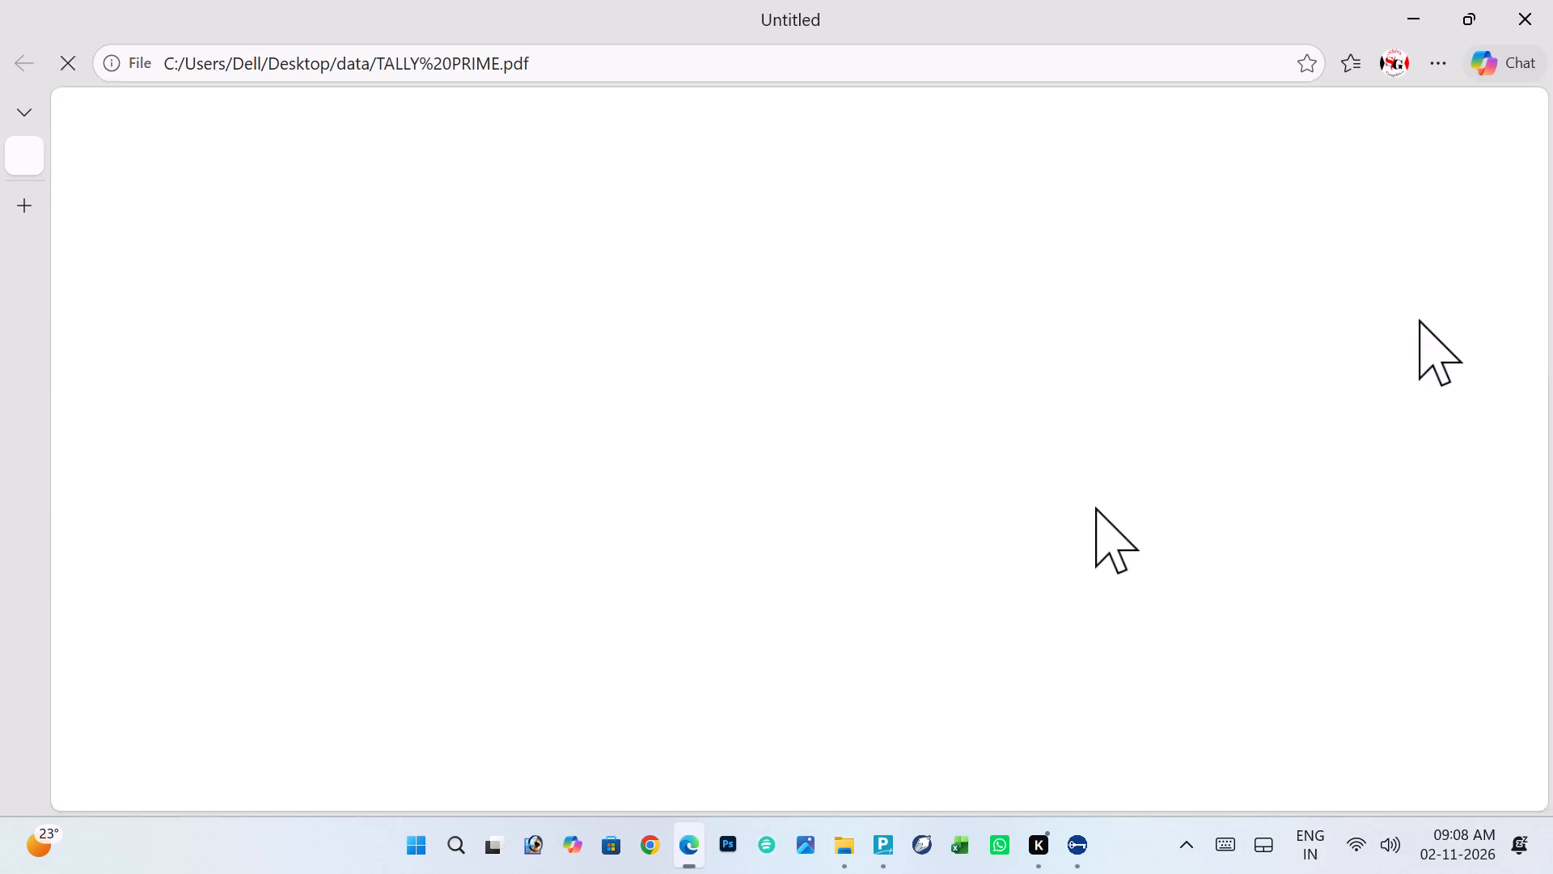
Look through the compound interest lesson on pages 69 to 71 and enlarge the worked loan example on page 69.
scroll(1095, 507, down, 3)
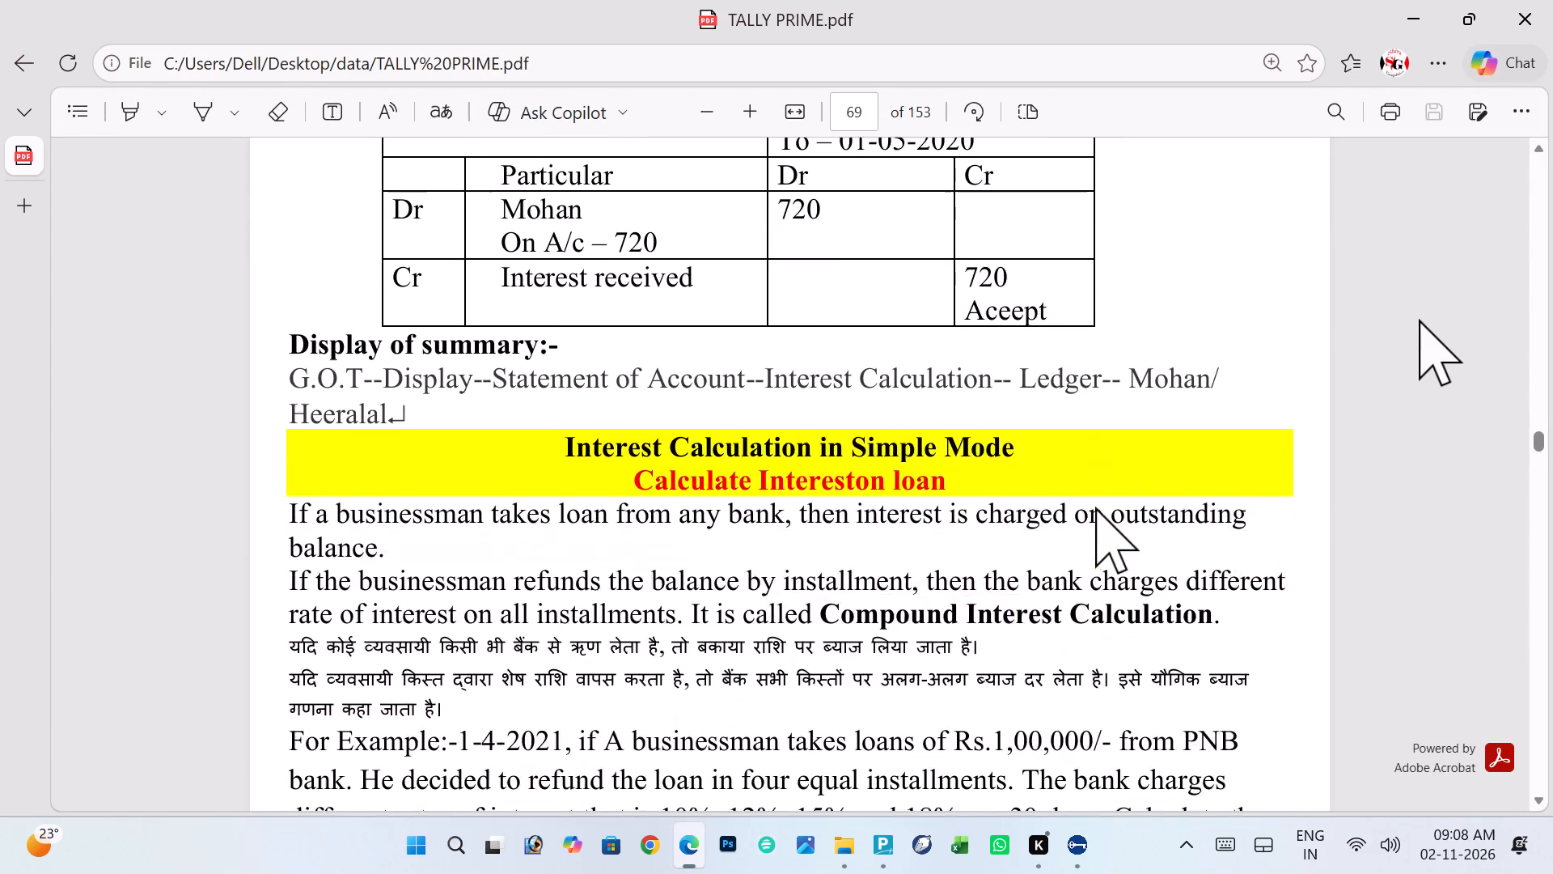
scroll(1419, 319, down, 5)
scroll(1095, 507, down, 1)
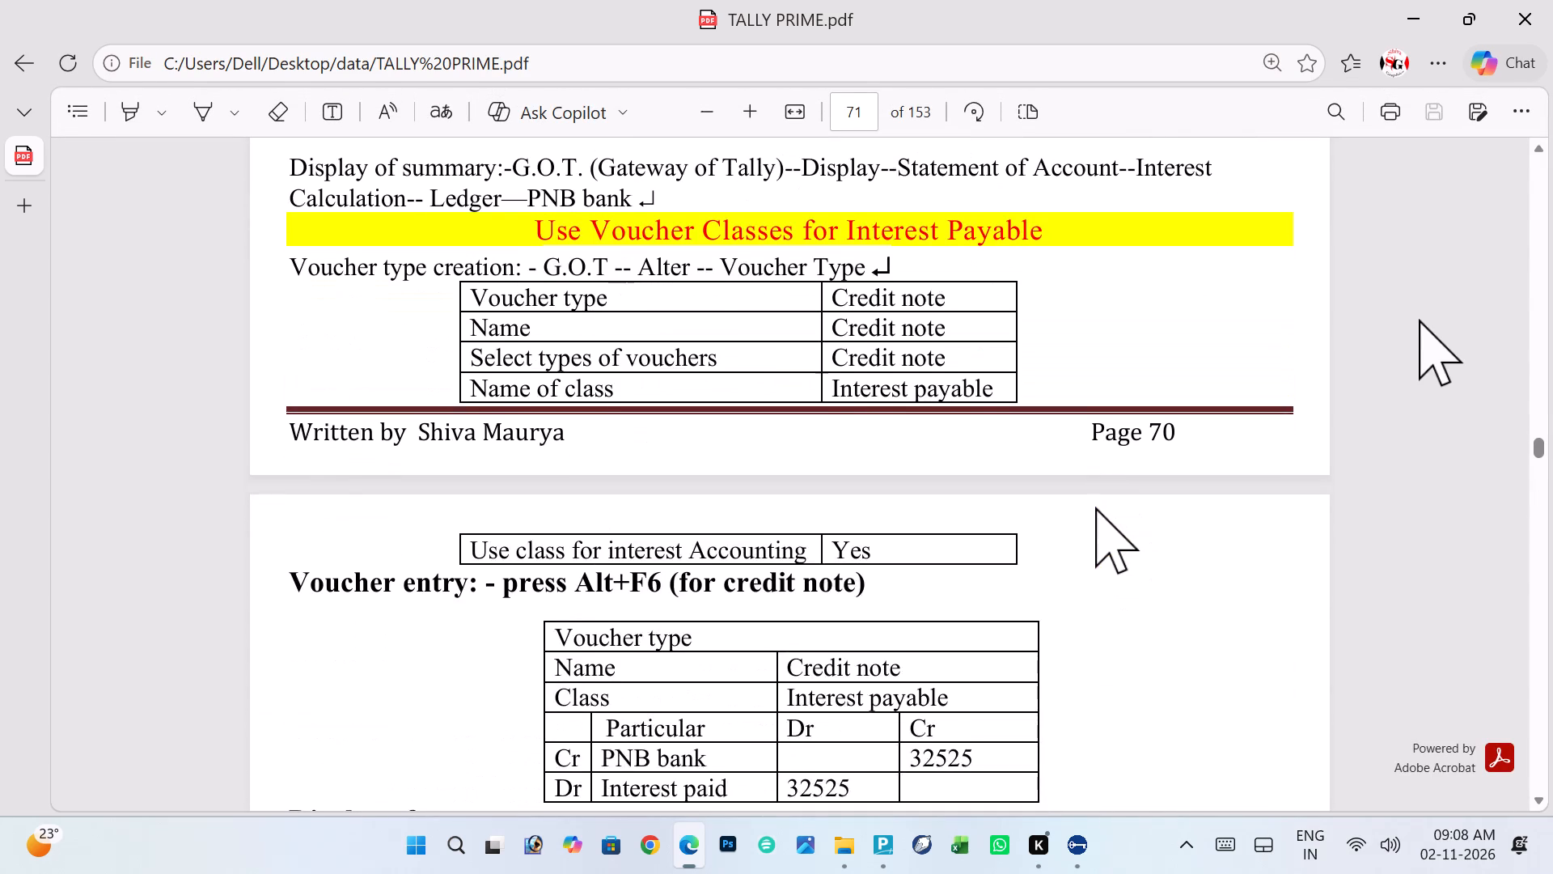
scroll(1095, 507, up, 9)
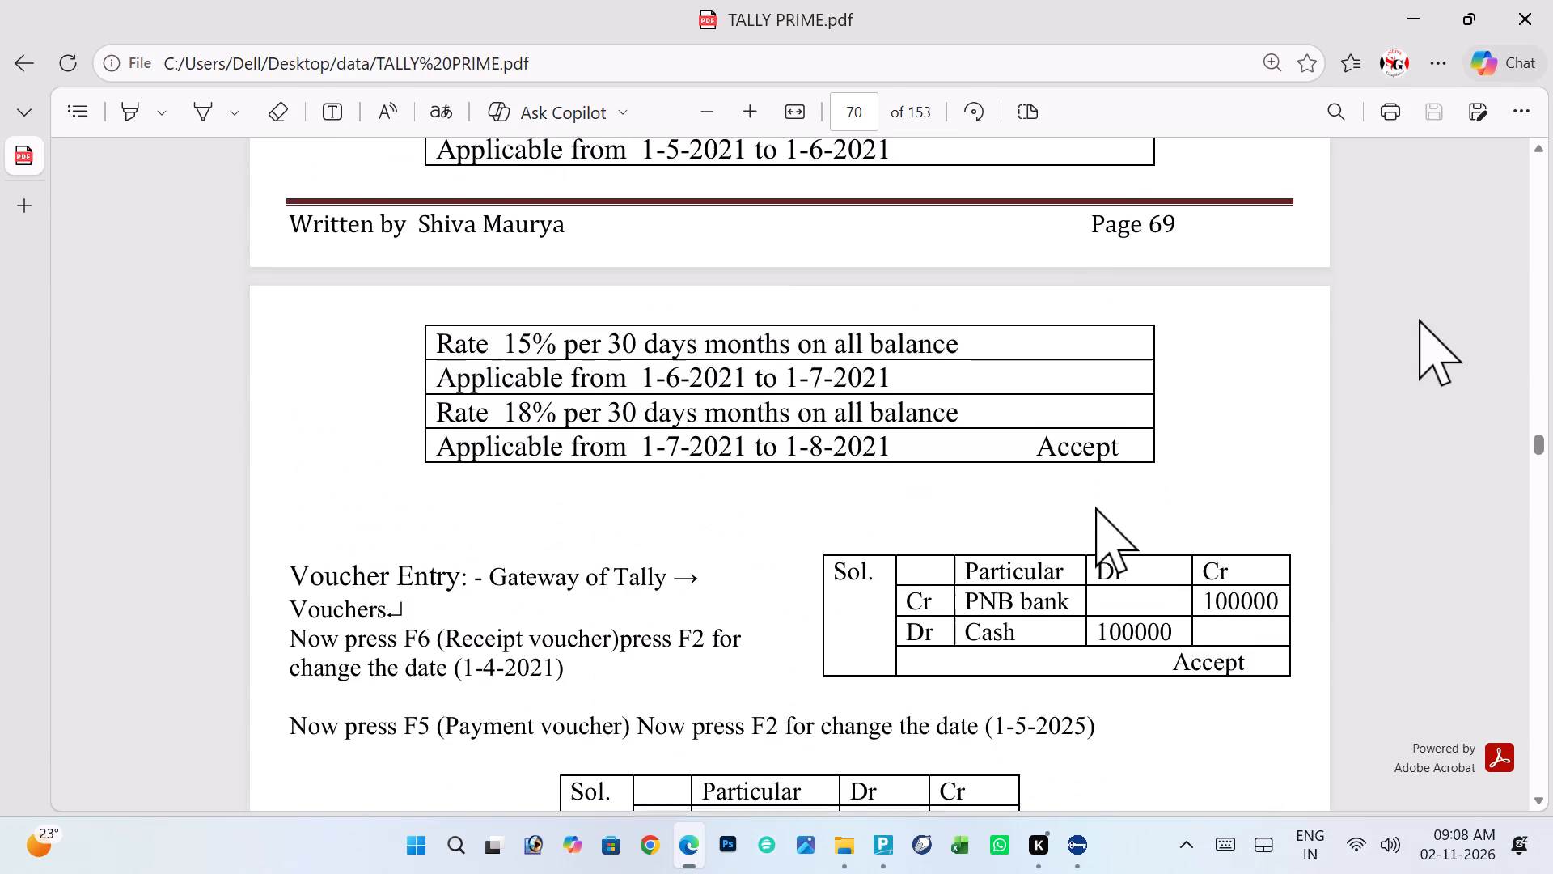
scroll(1095, 507, up, 2)
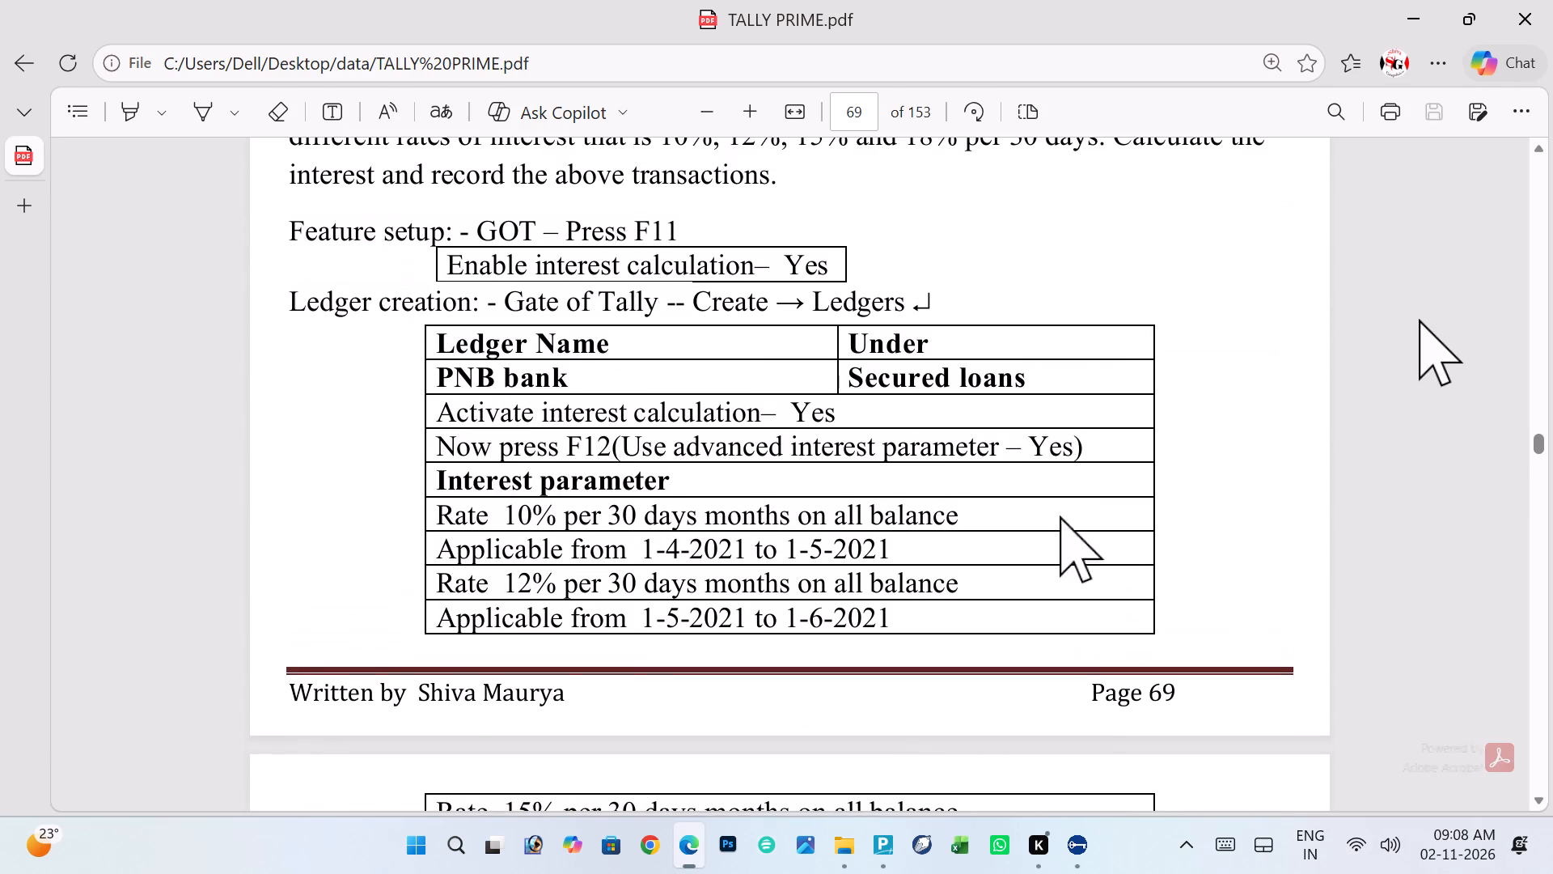
scroll(946, 367, up, 2)
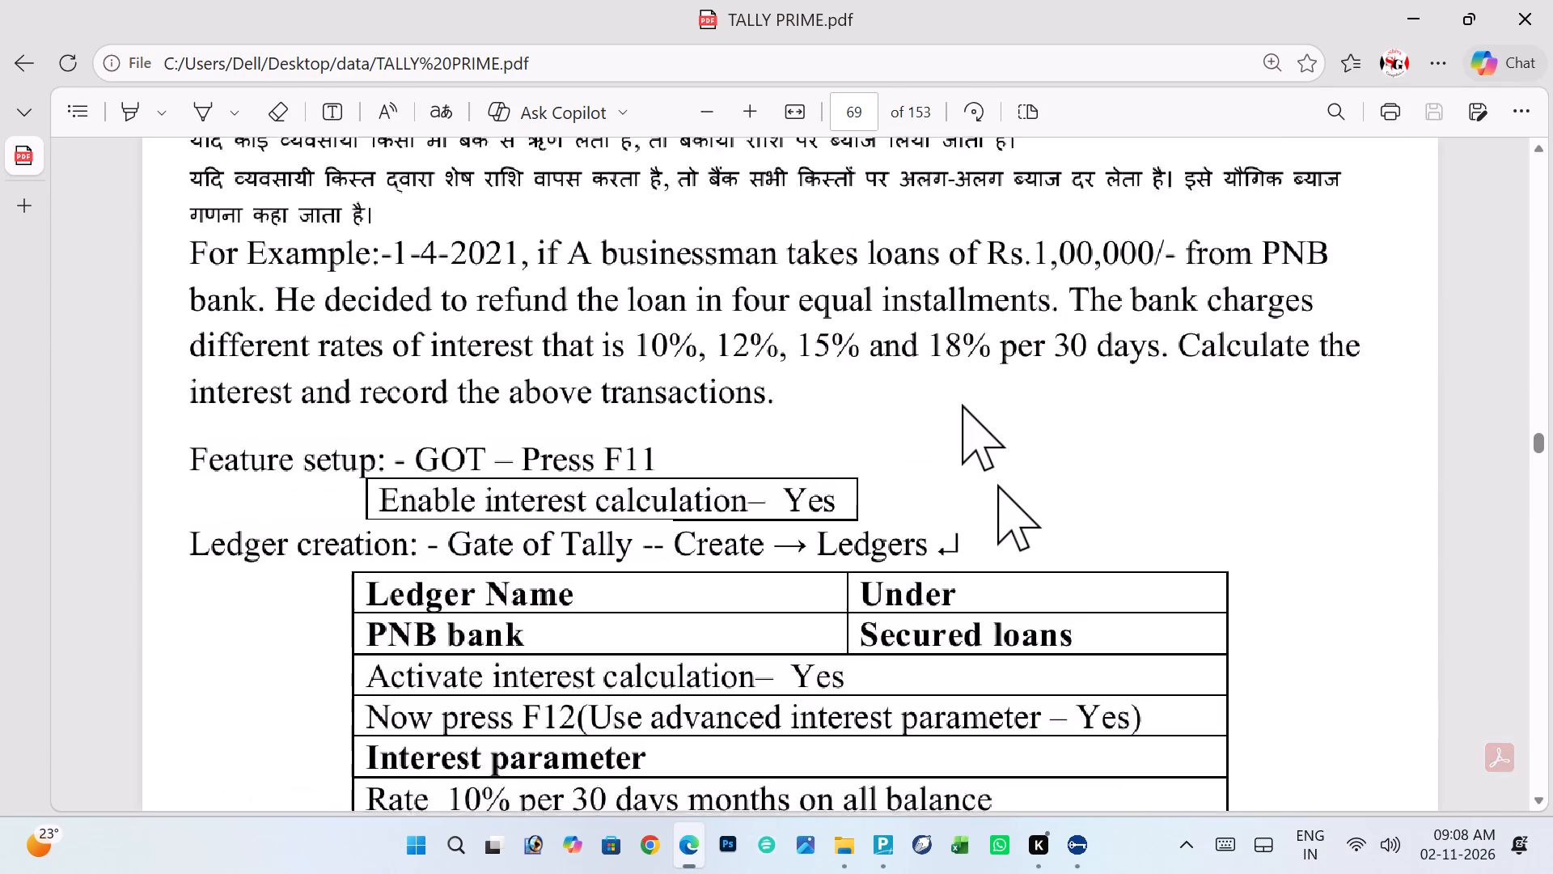
scroll(997, 484, up, 1)
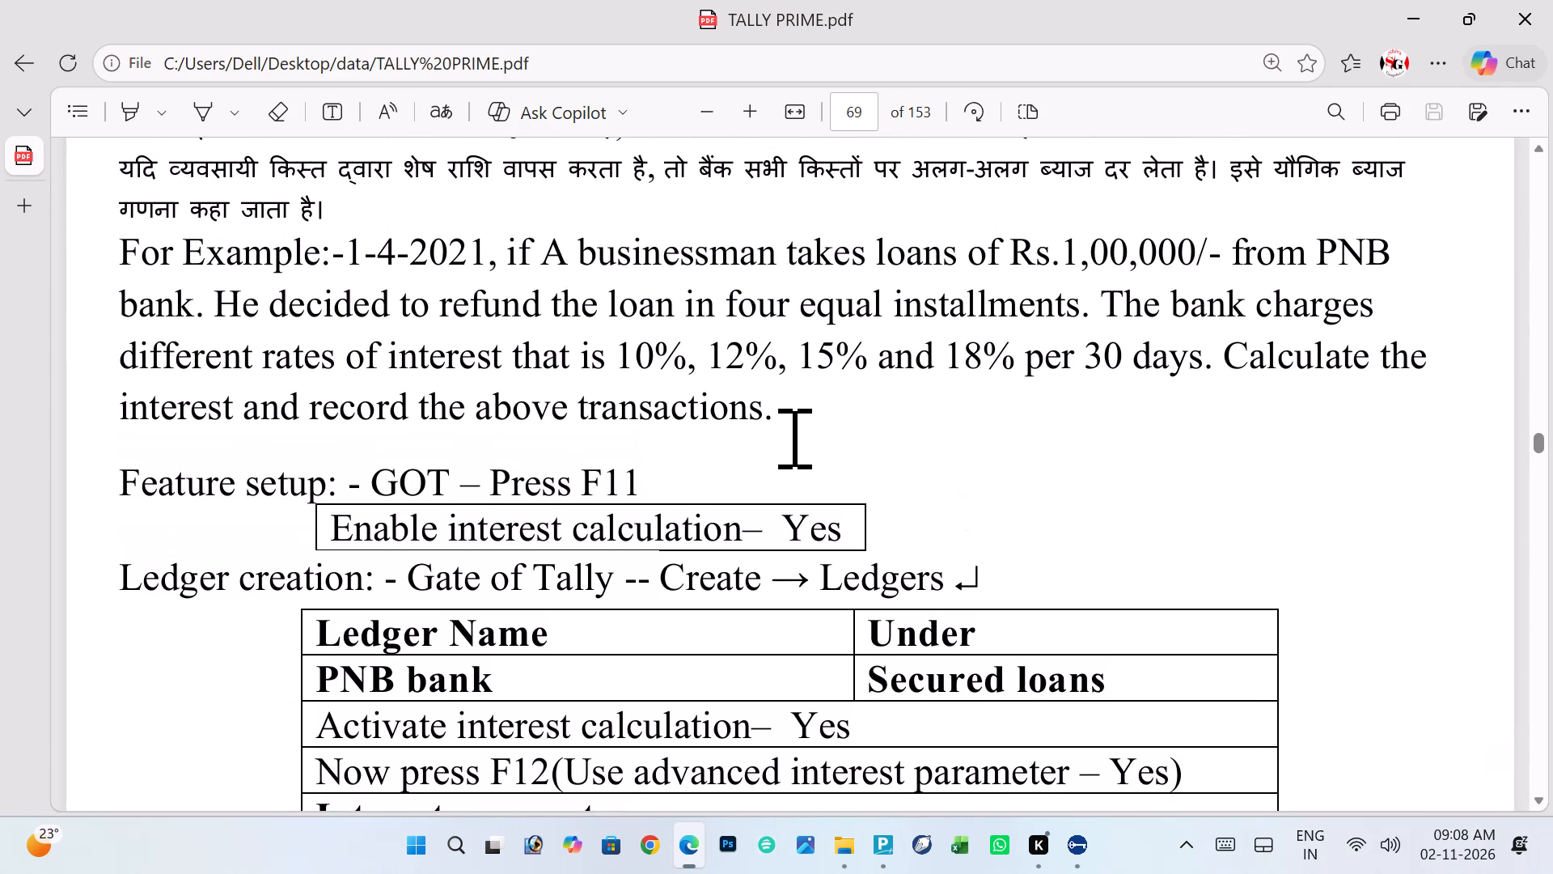
Read the loan example's opening sentences on page 69, marking the loan amount, the lending bank and the repayment instalments.
drag(589, 248, 588, 248)
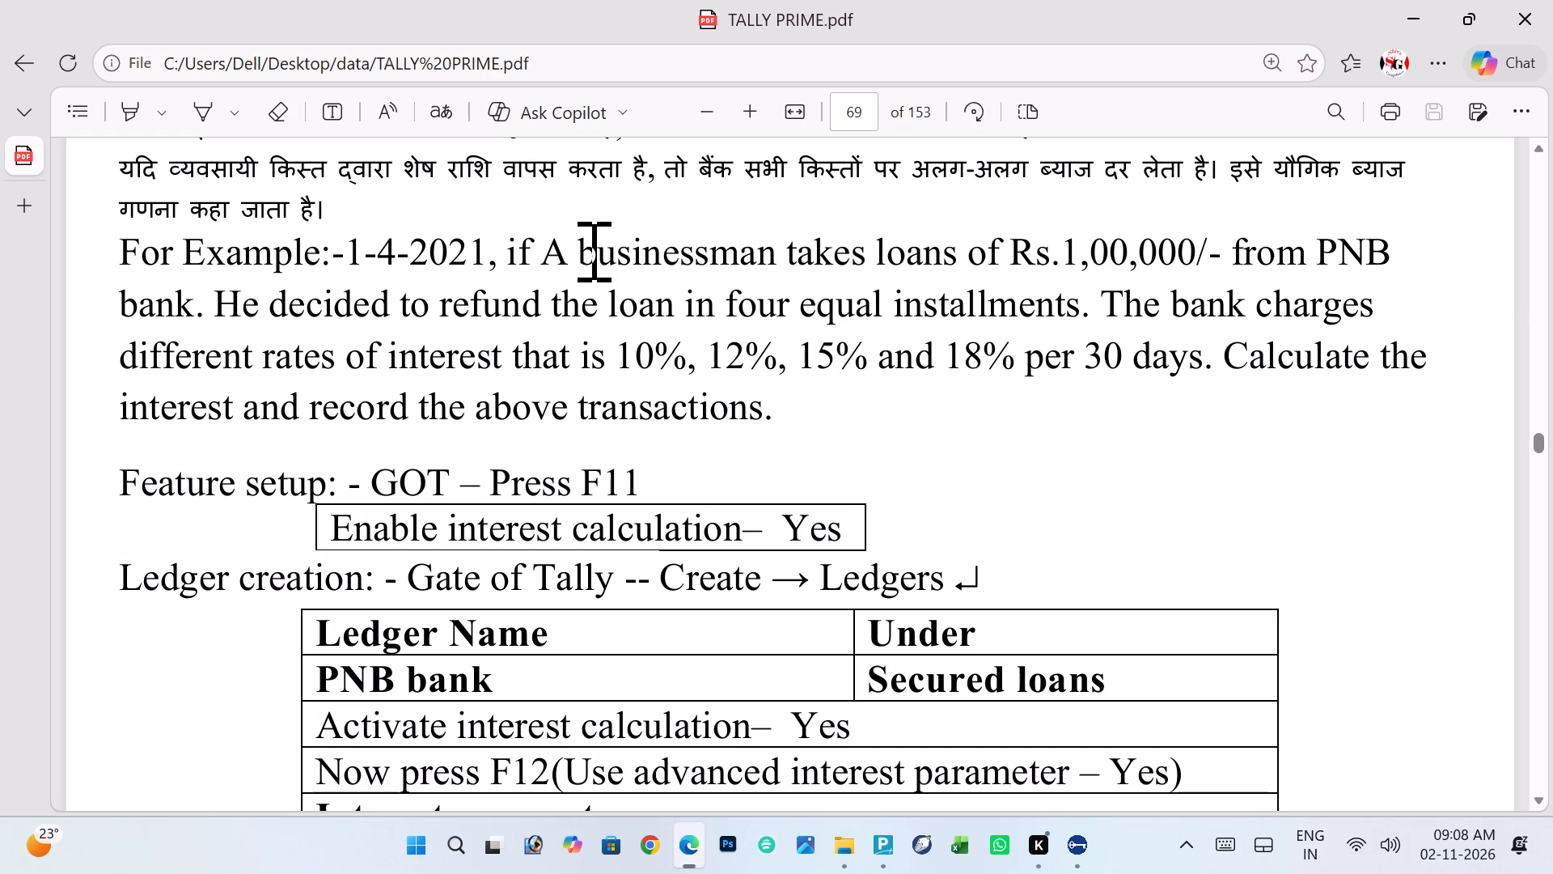
drag(588, 248, 1200, 246)
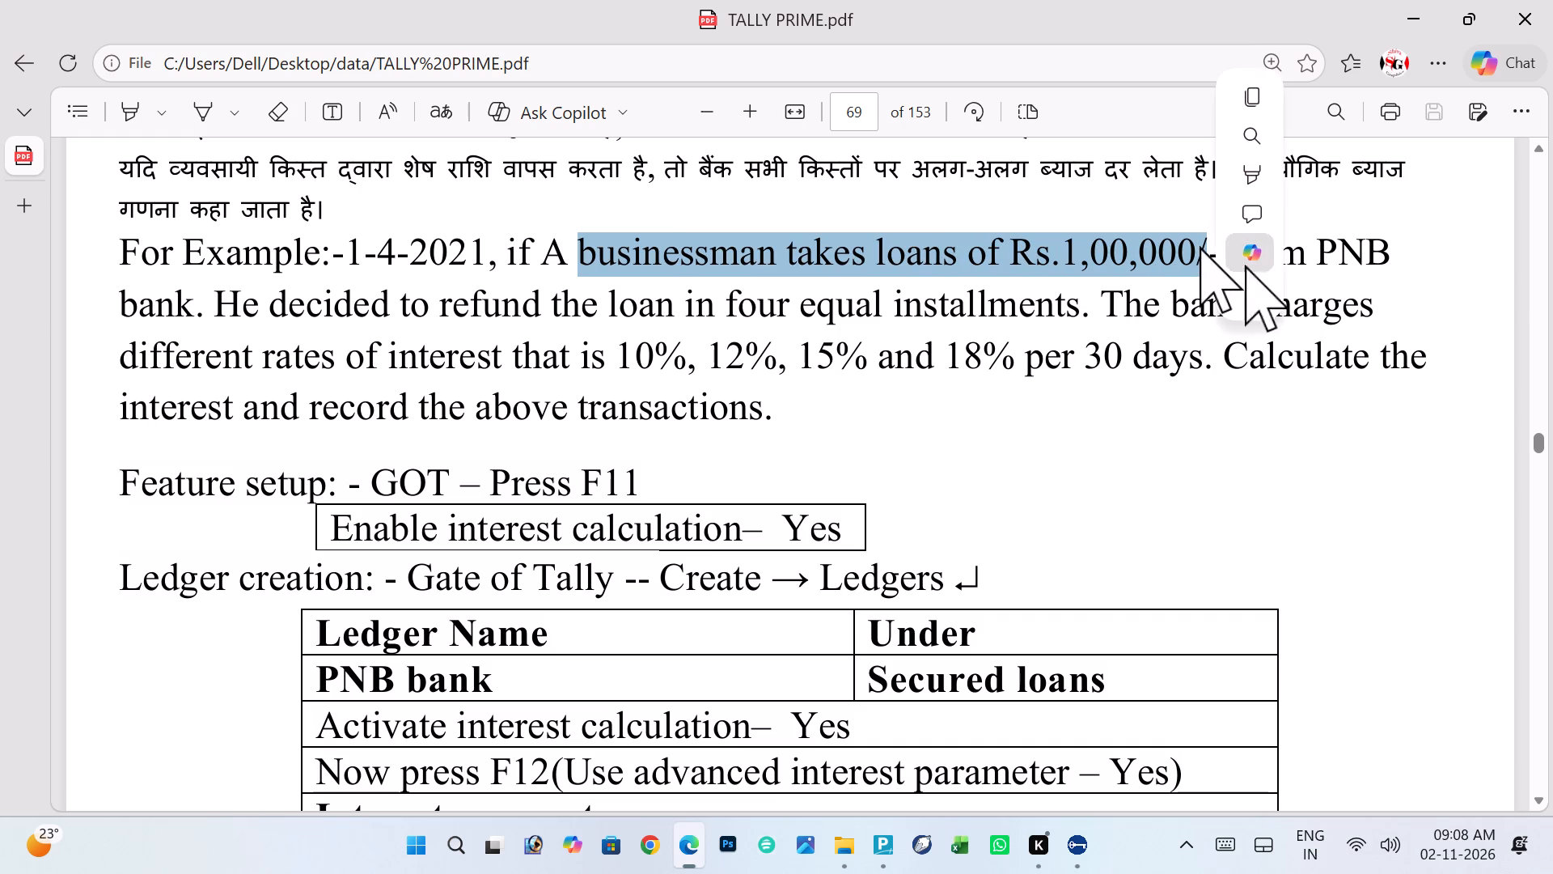
click(1335, 270)
drag(1315, 249, 1445, 282)
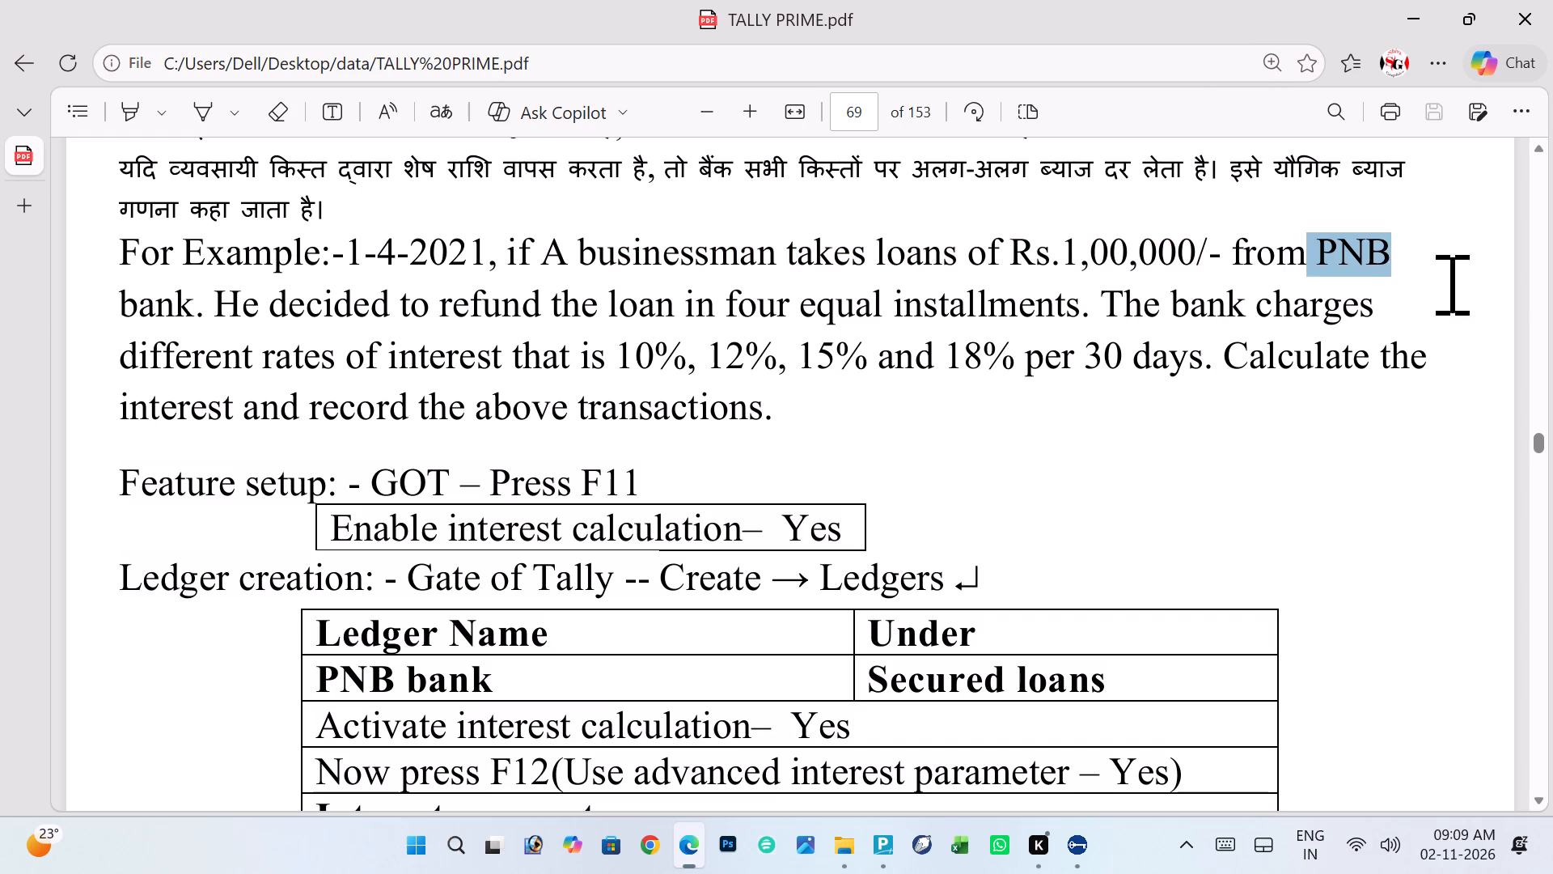
drag(1445, 282, 209, 292)
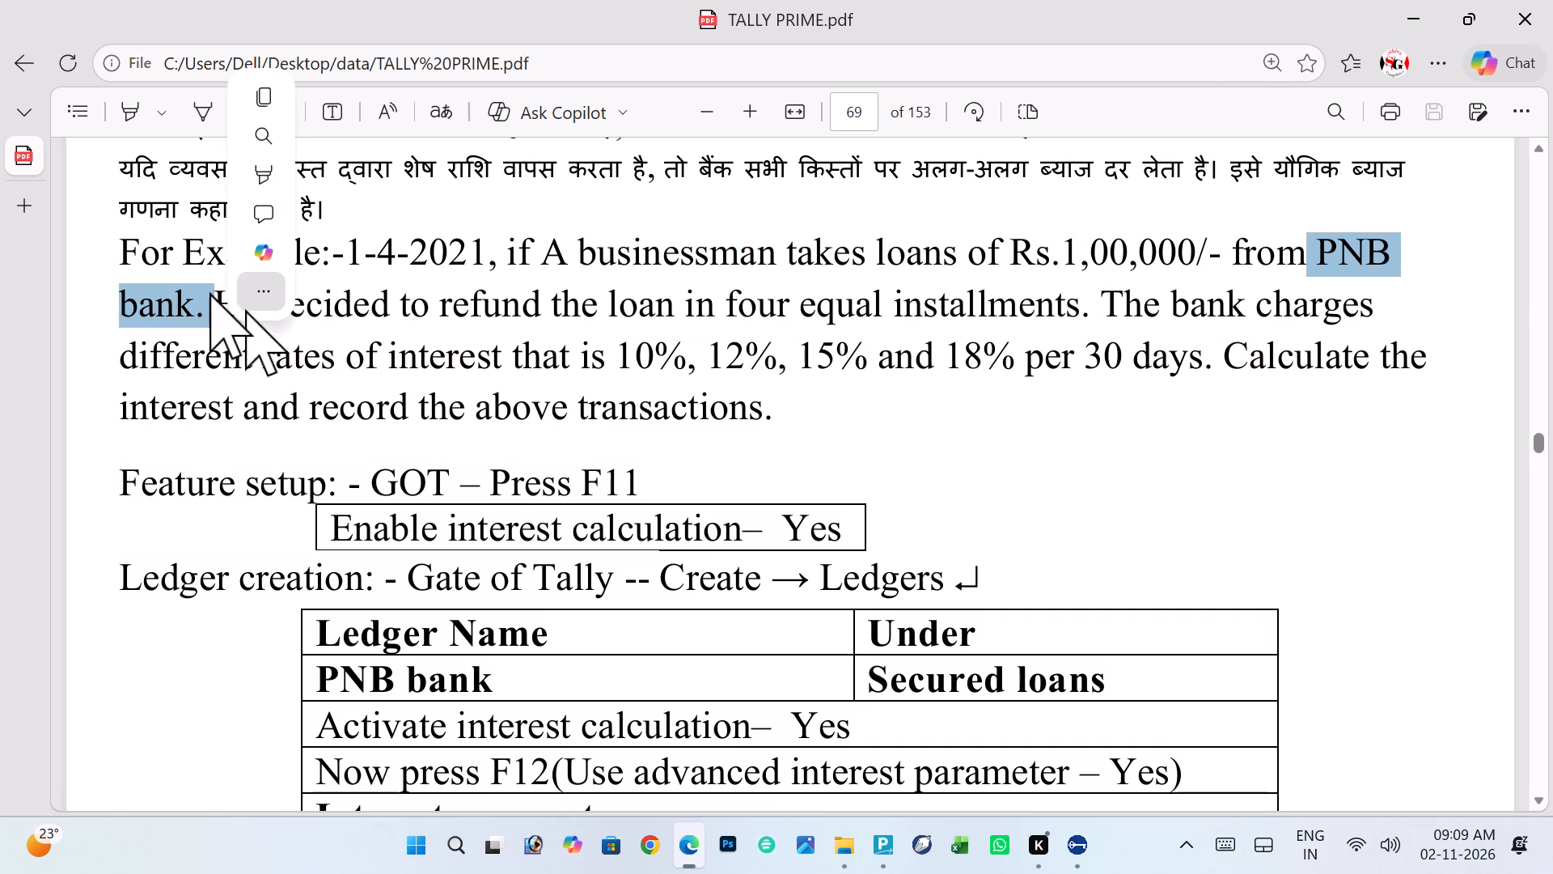
click(480, 310)
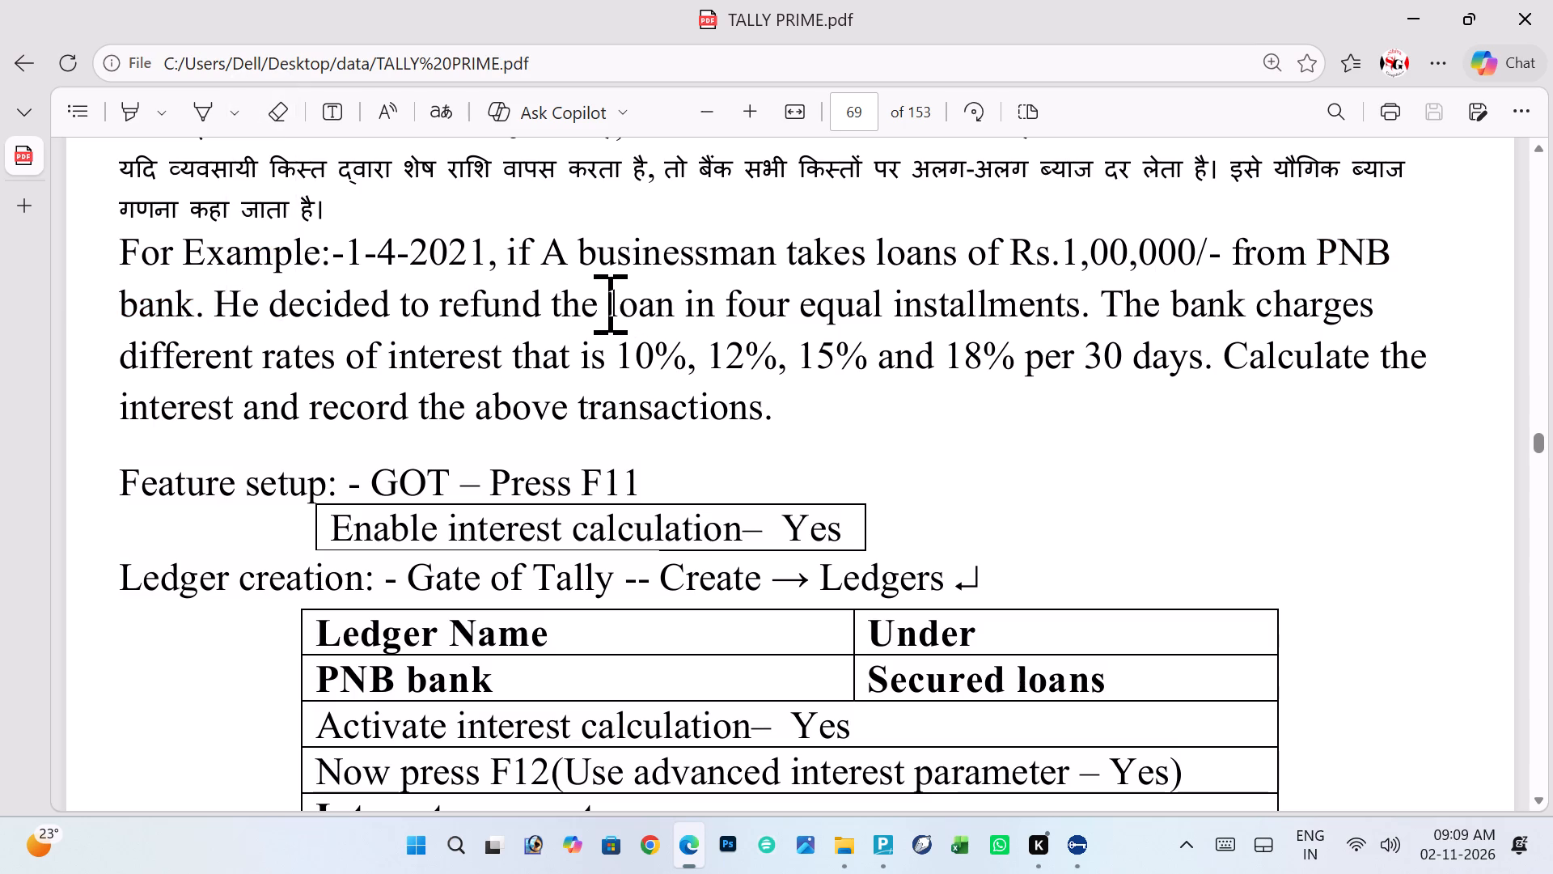
drag(602, 299, 1068, 306)
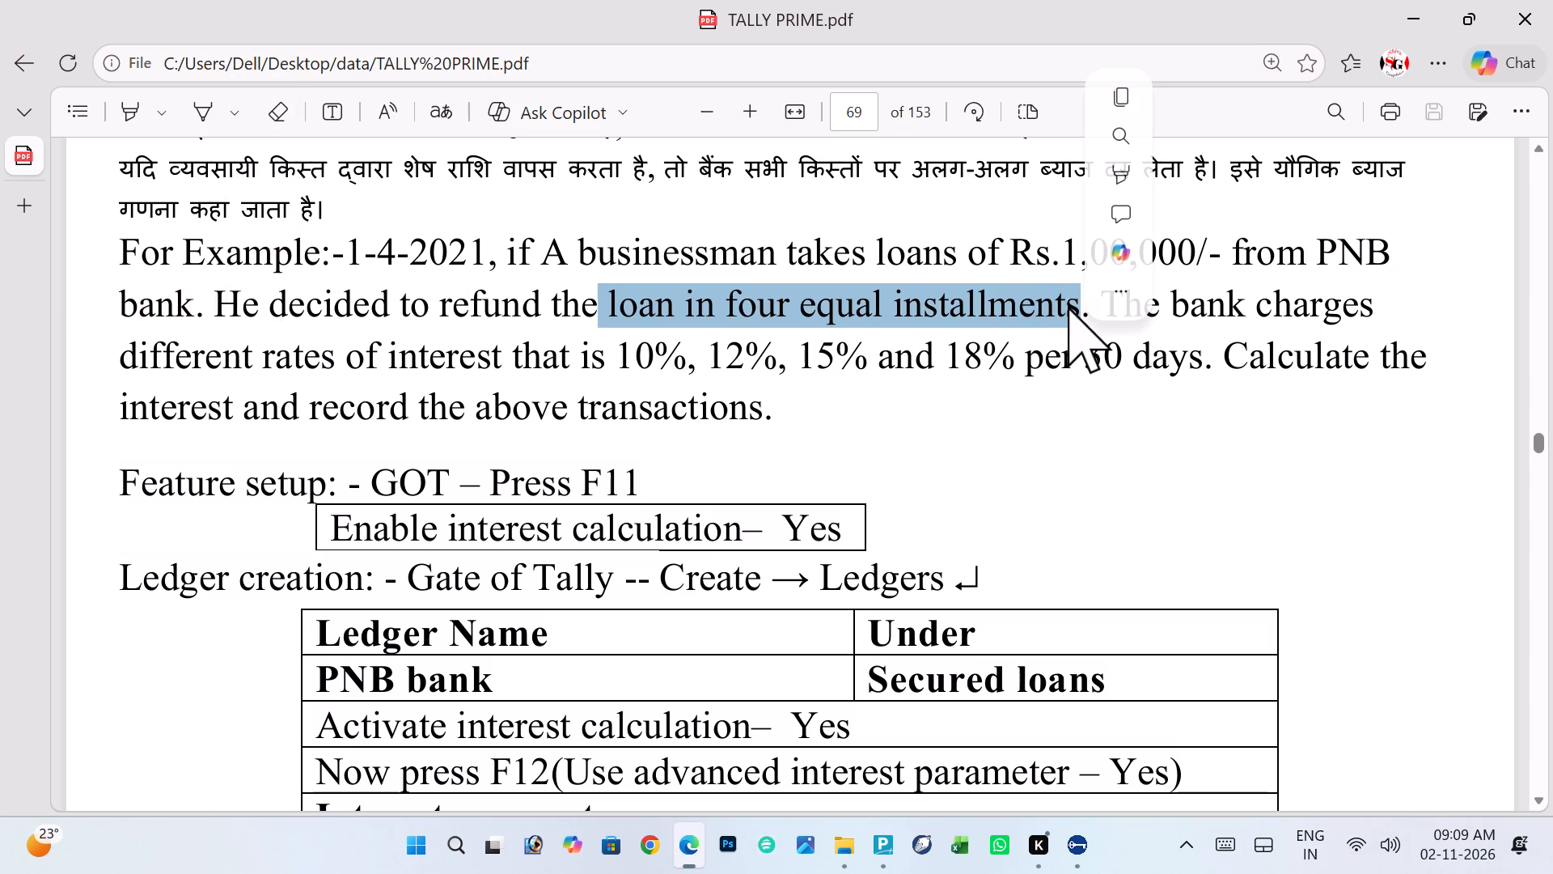
click(769, 304)
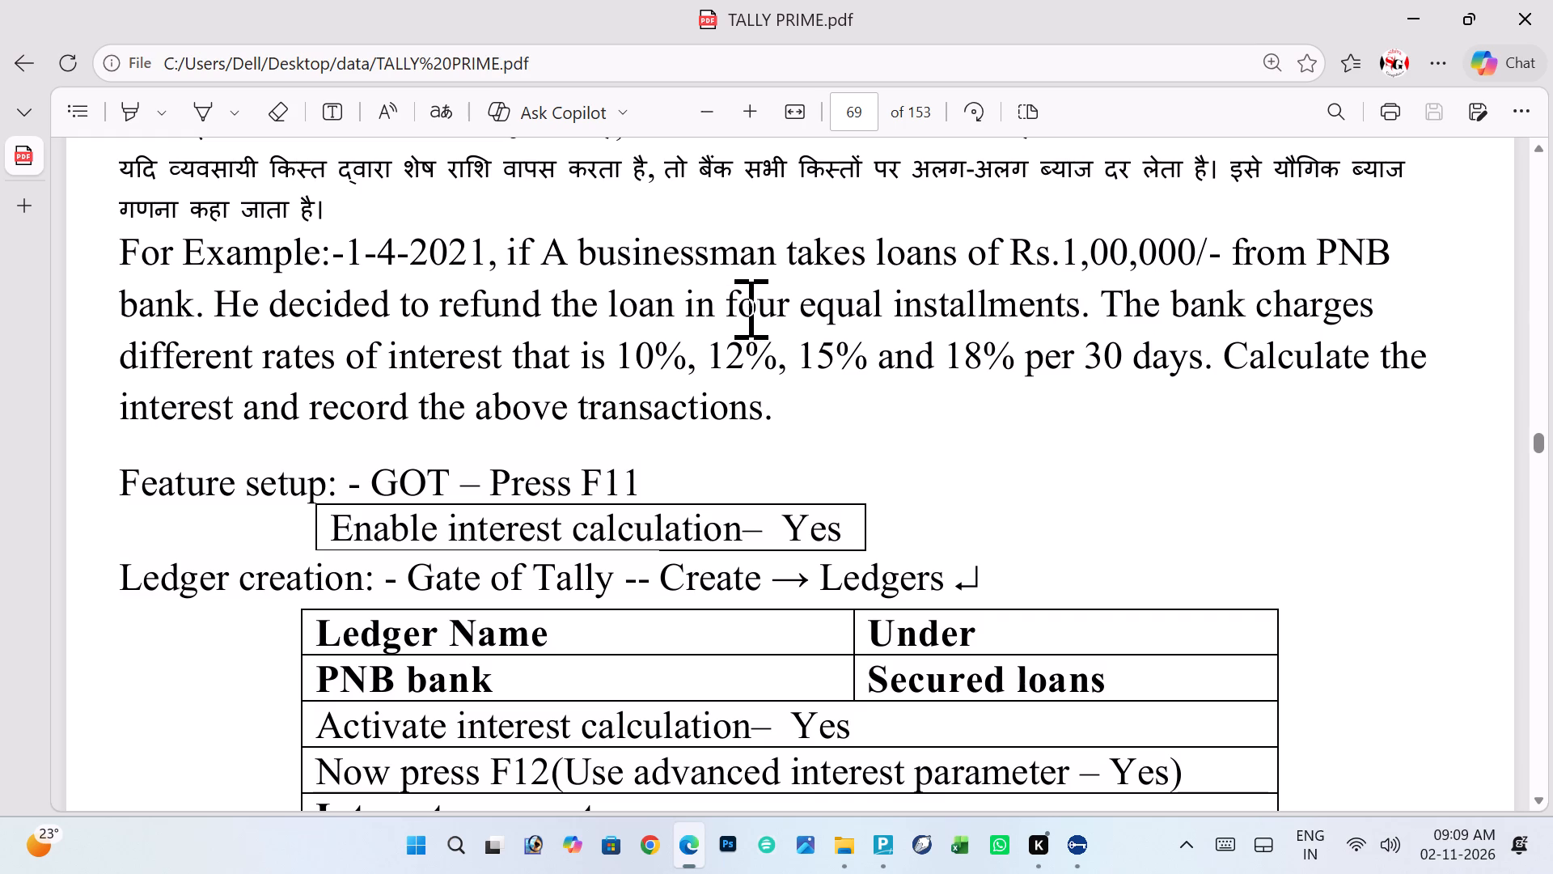
drag(447, 292, 657, 294)
click(758, 311)
drag(721, 303, 1089, 310)
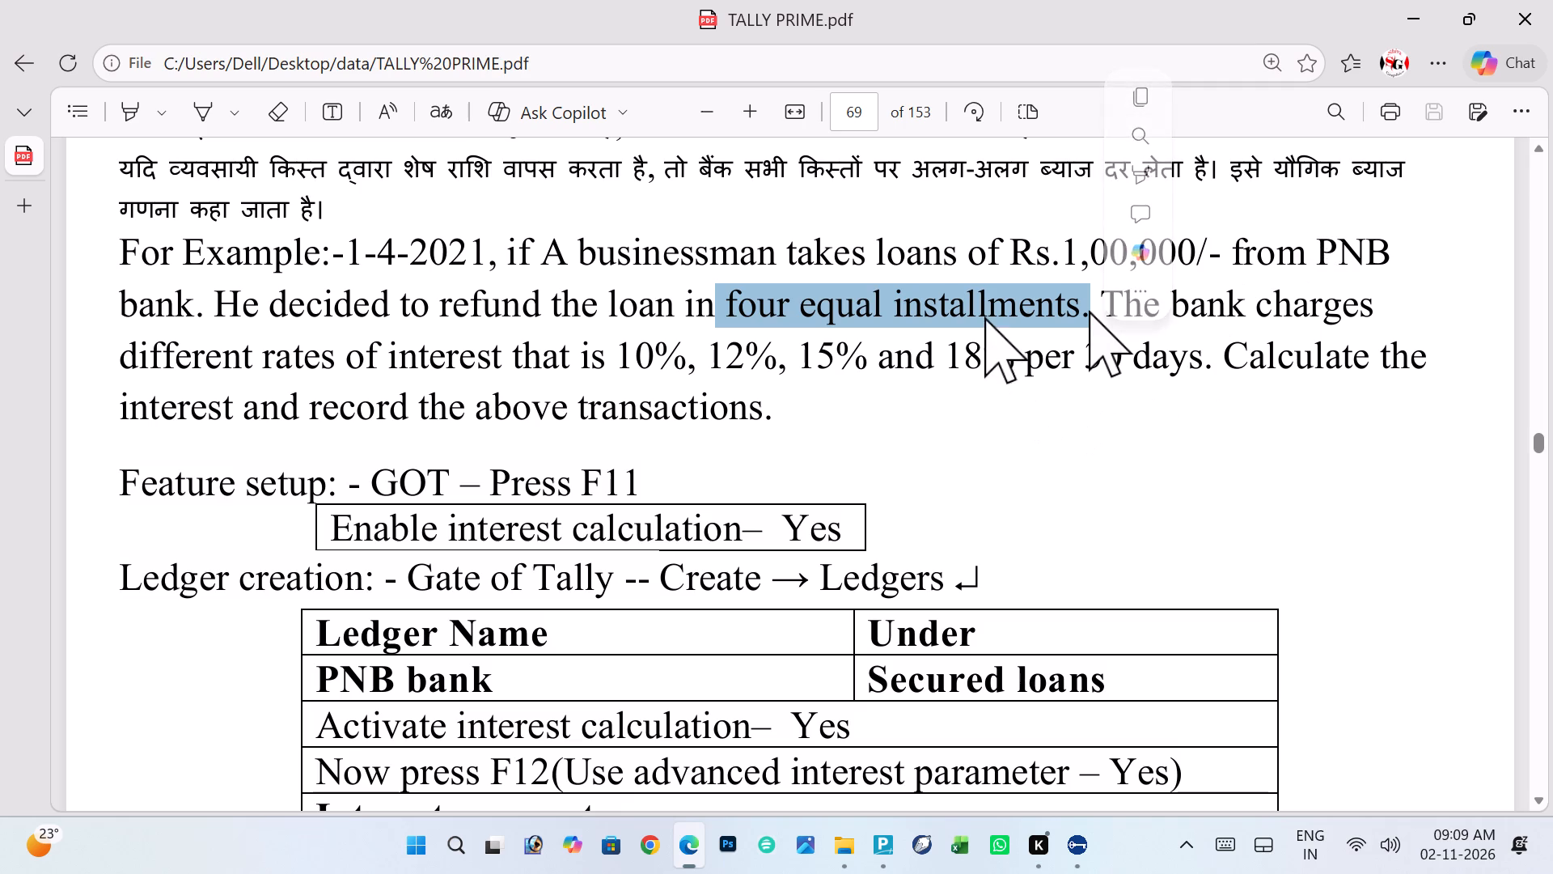
click(984, 316)
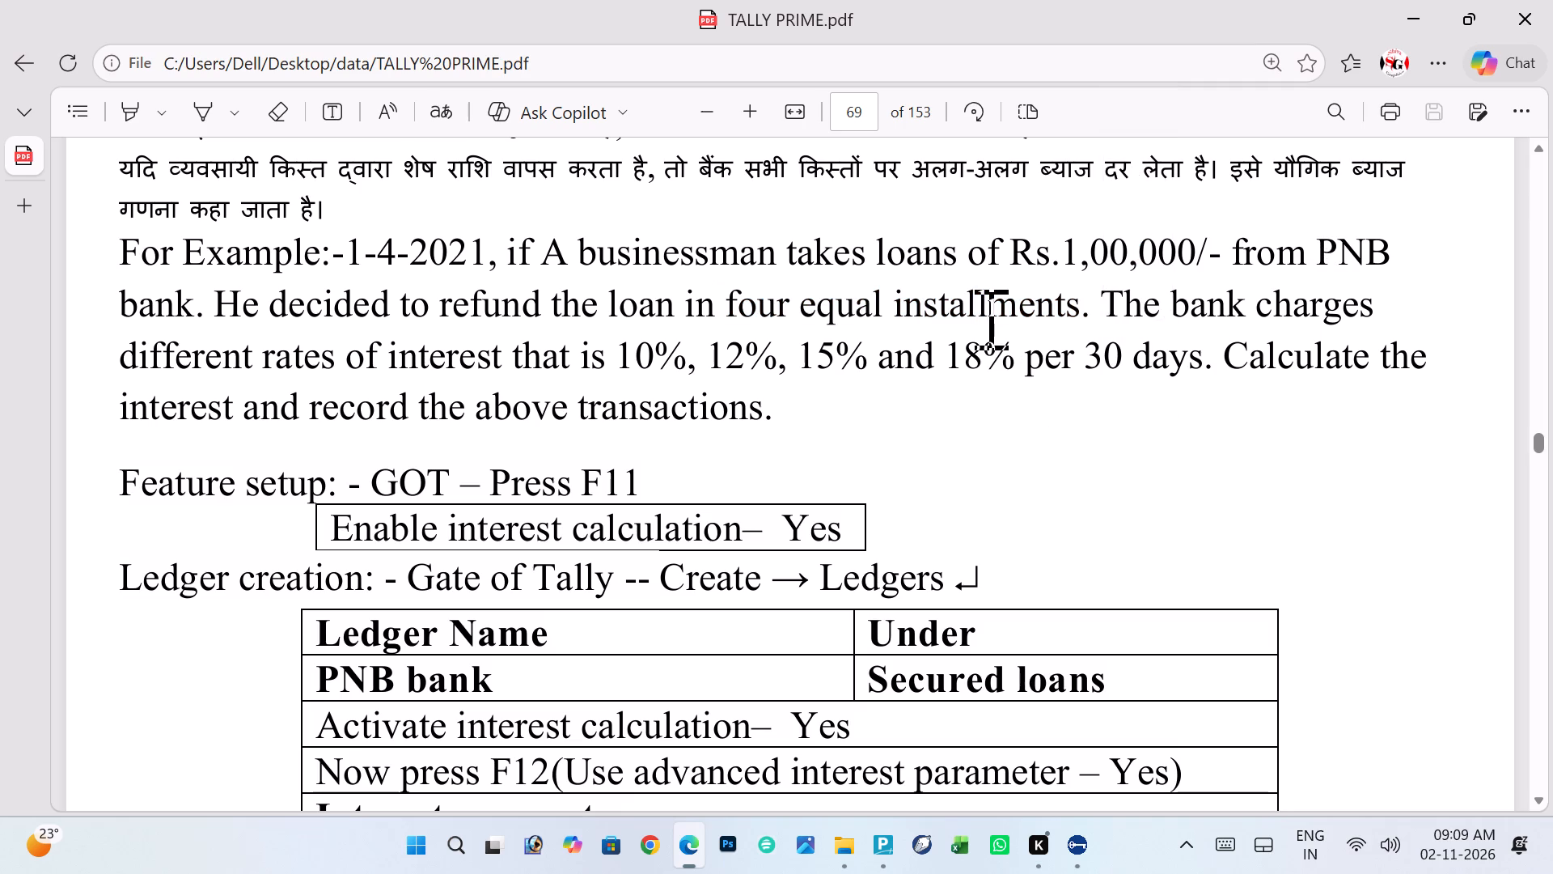
click(1020, 363)
Examine the bank's interest terms in the loan example, marking each instalment's rate and the period it applies to.
drag(1104, 298, 631, 363)
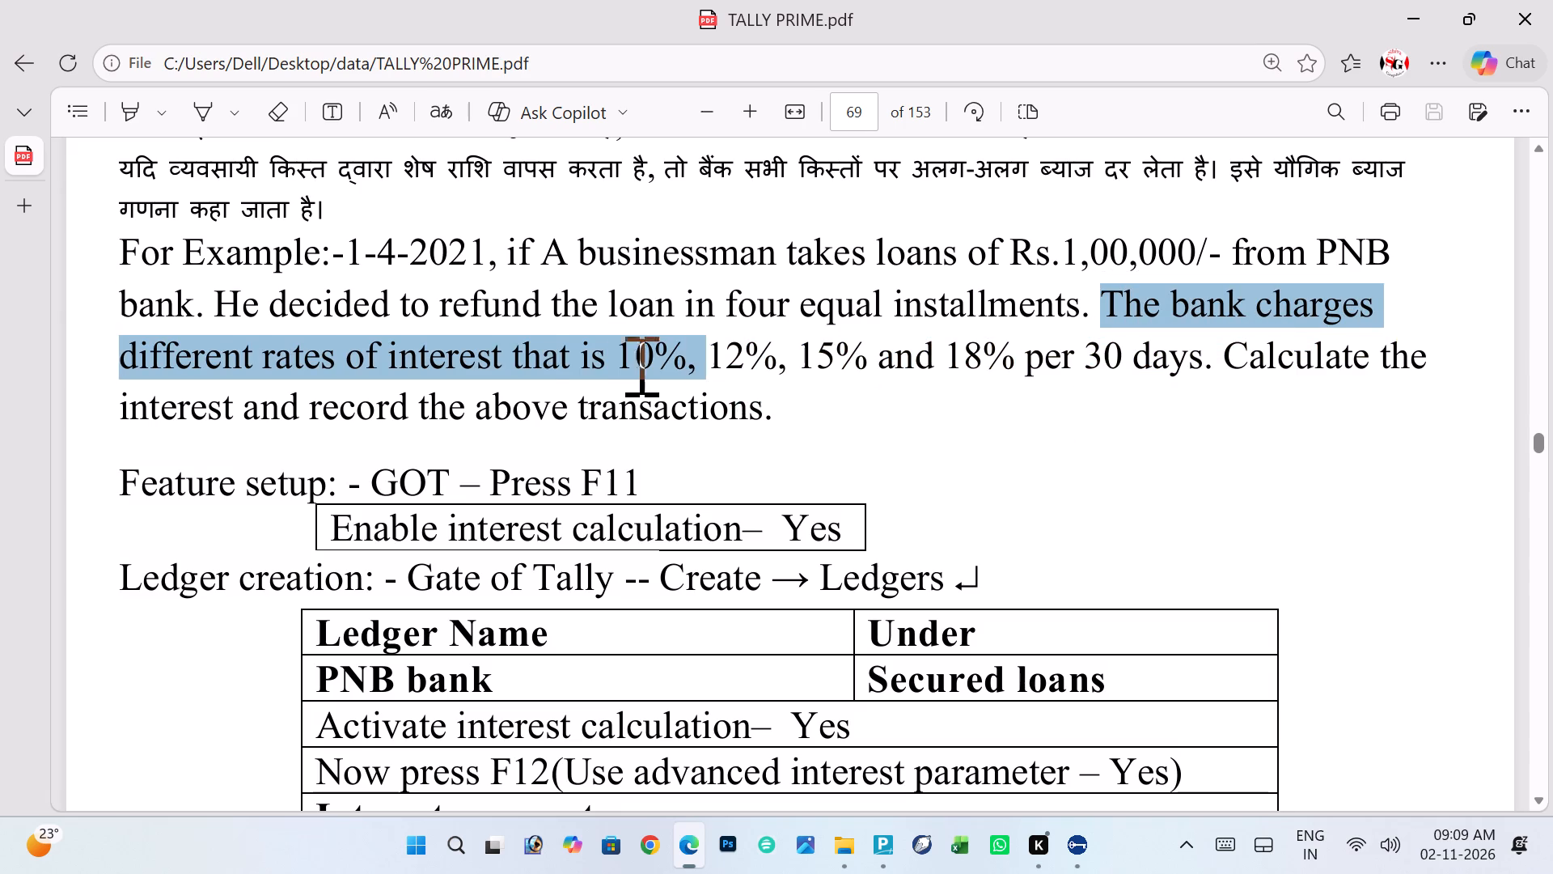
drag(631, 363, 463, 371)
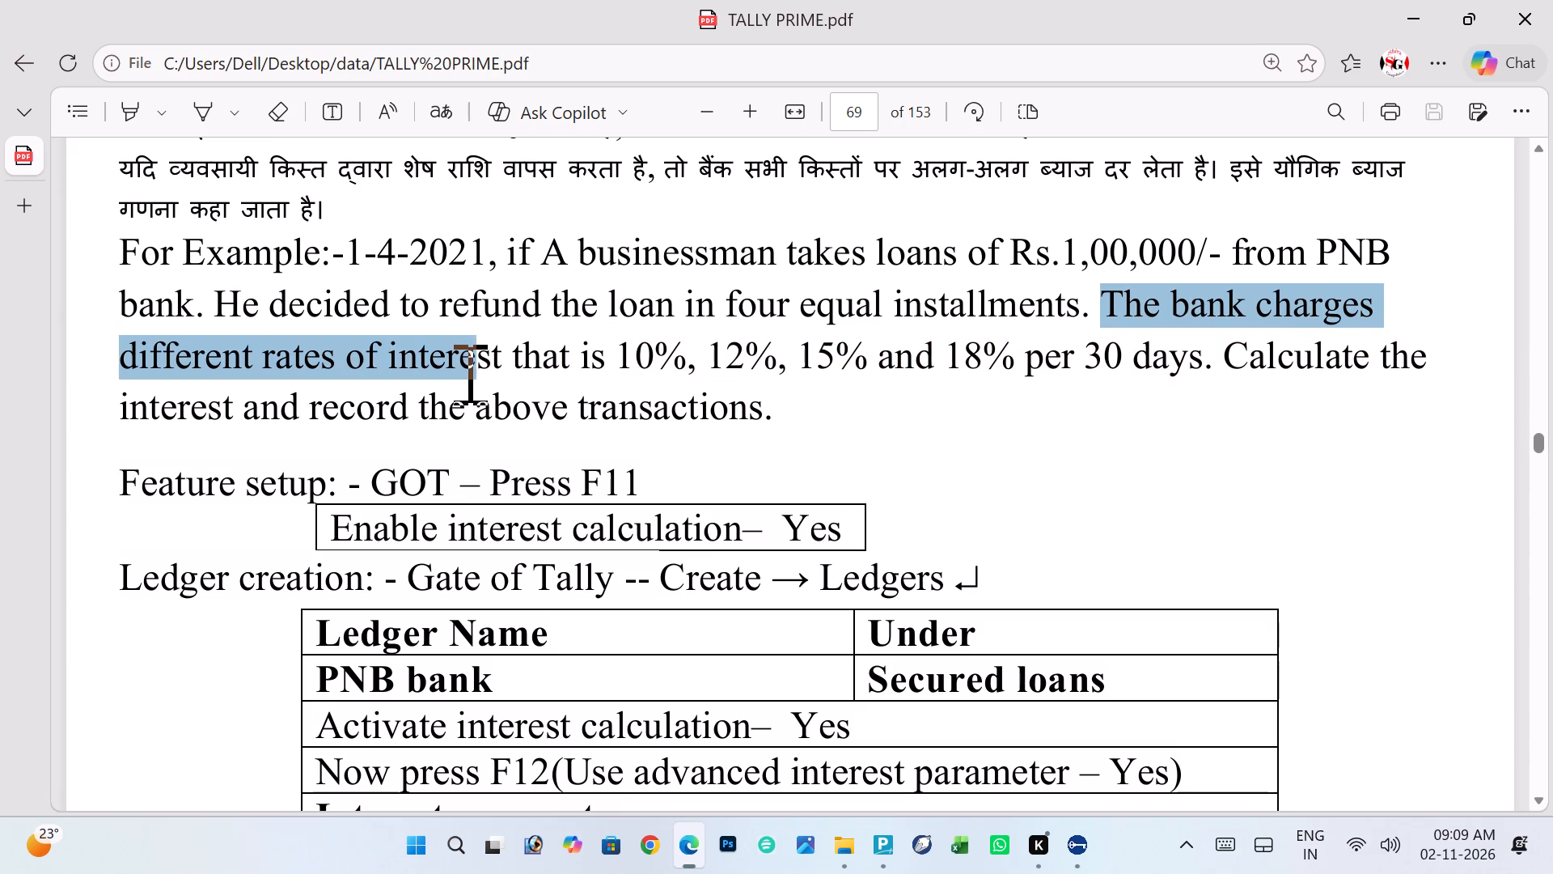
drag(463, 371, 489, 375)
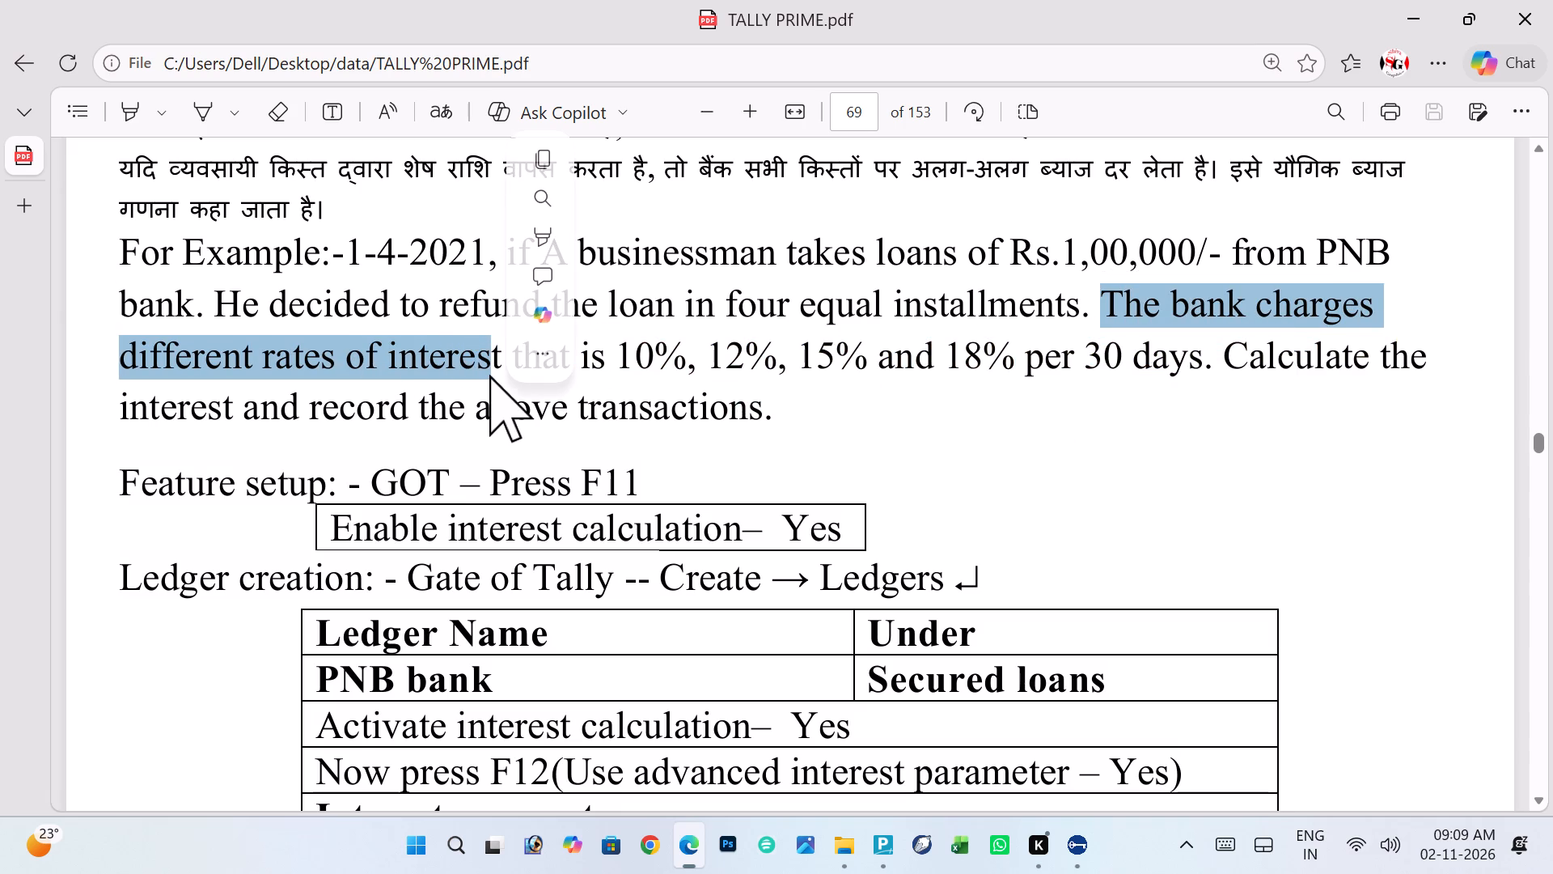
click(489, 375)
drag(610, 363, 648, 363)
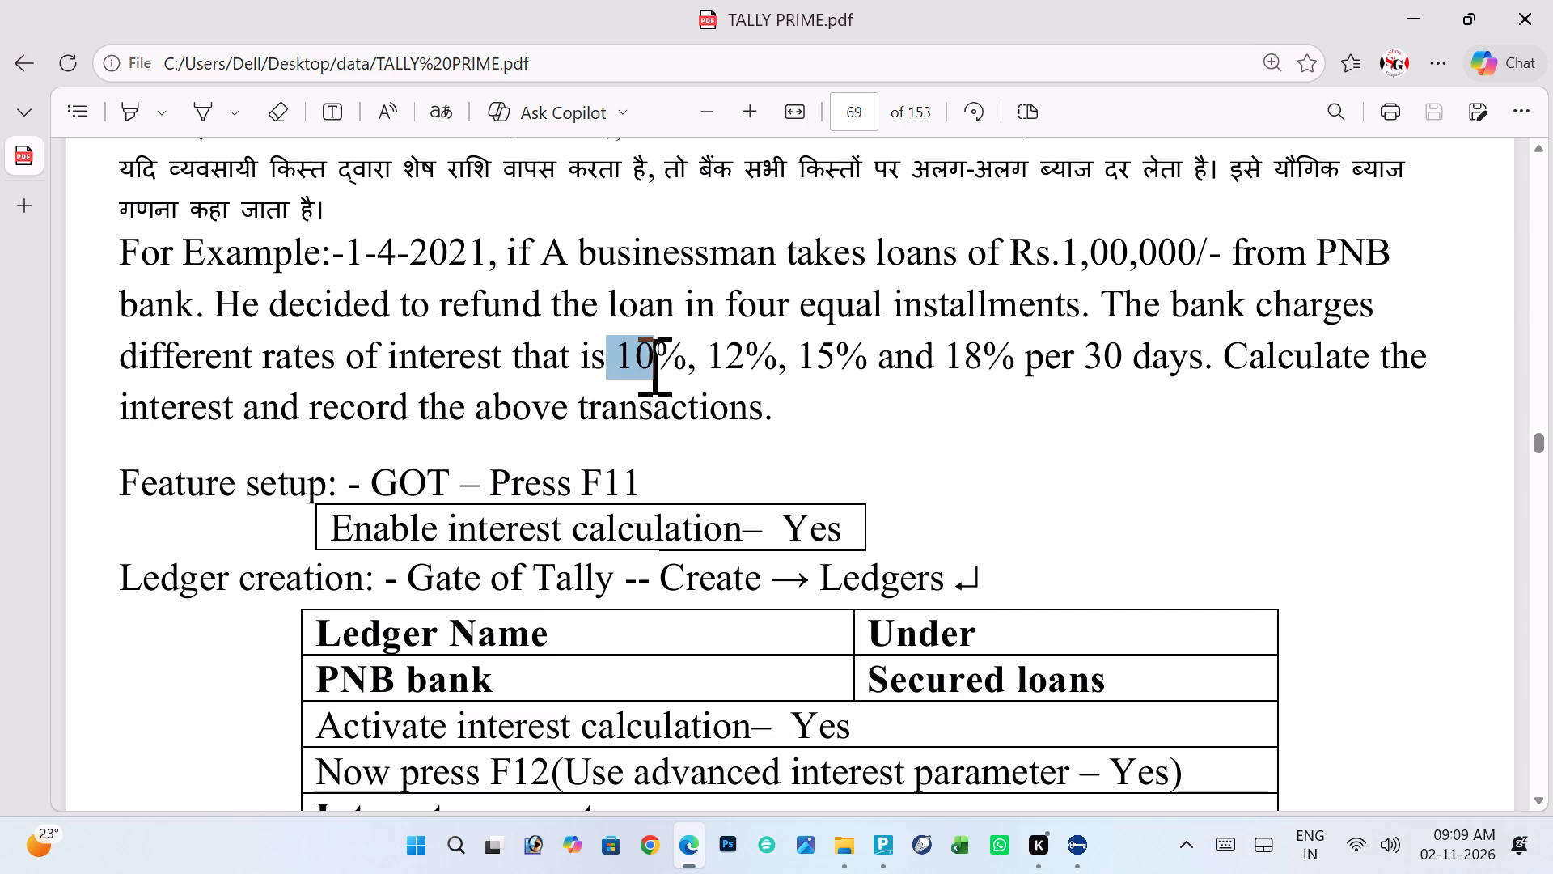
drag(648, 363, 656, 363)
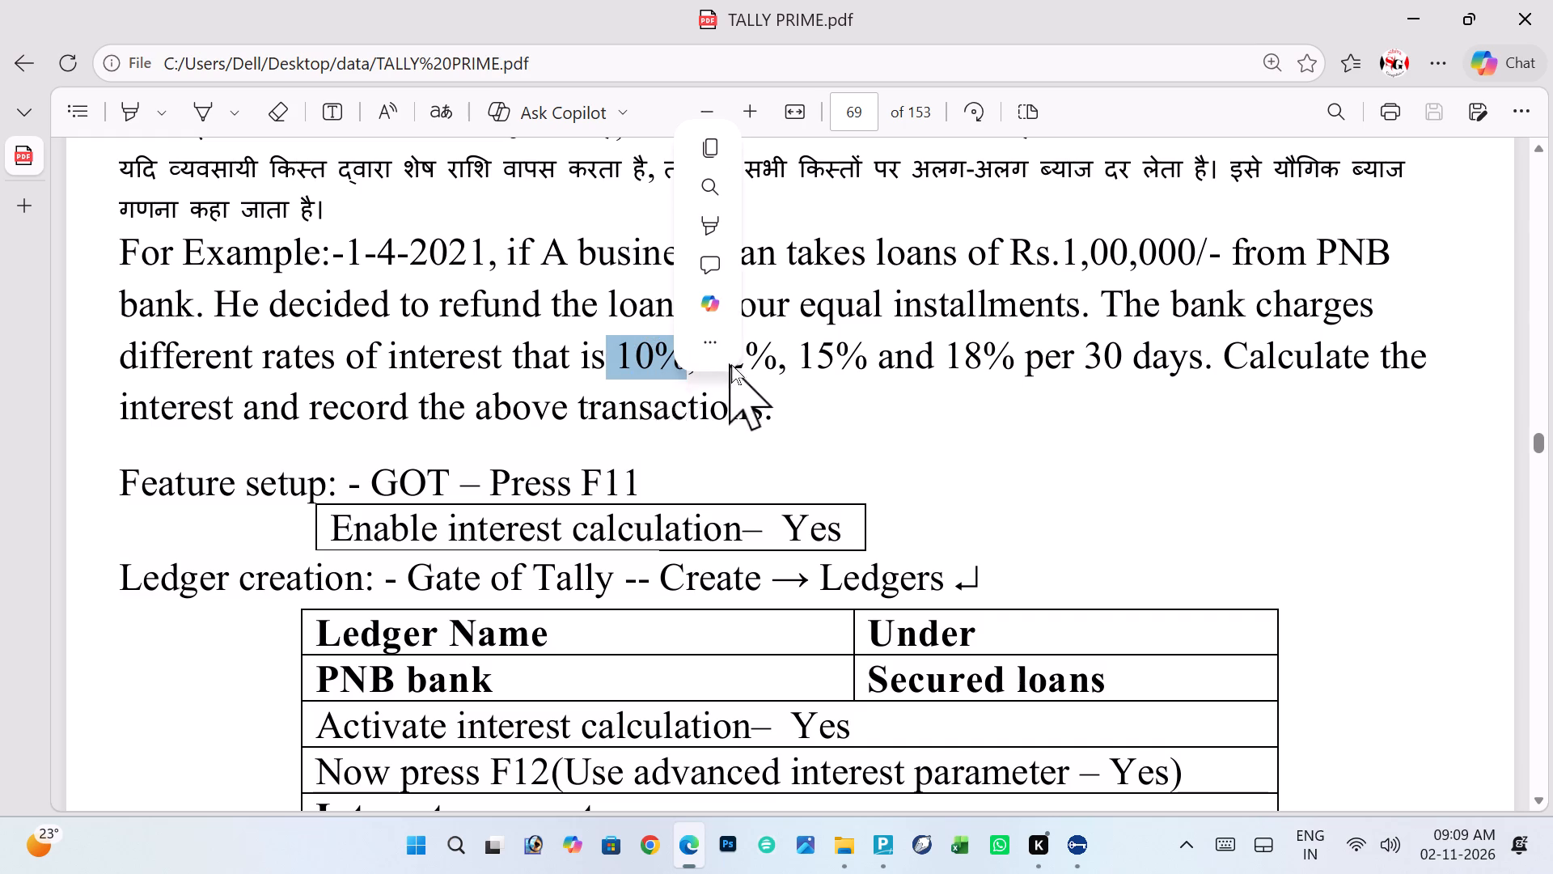
click(743, 369)
drag(708, 356, 755, 359)
click(798, 369)
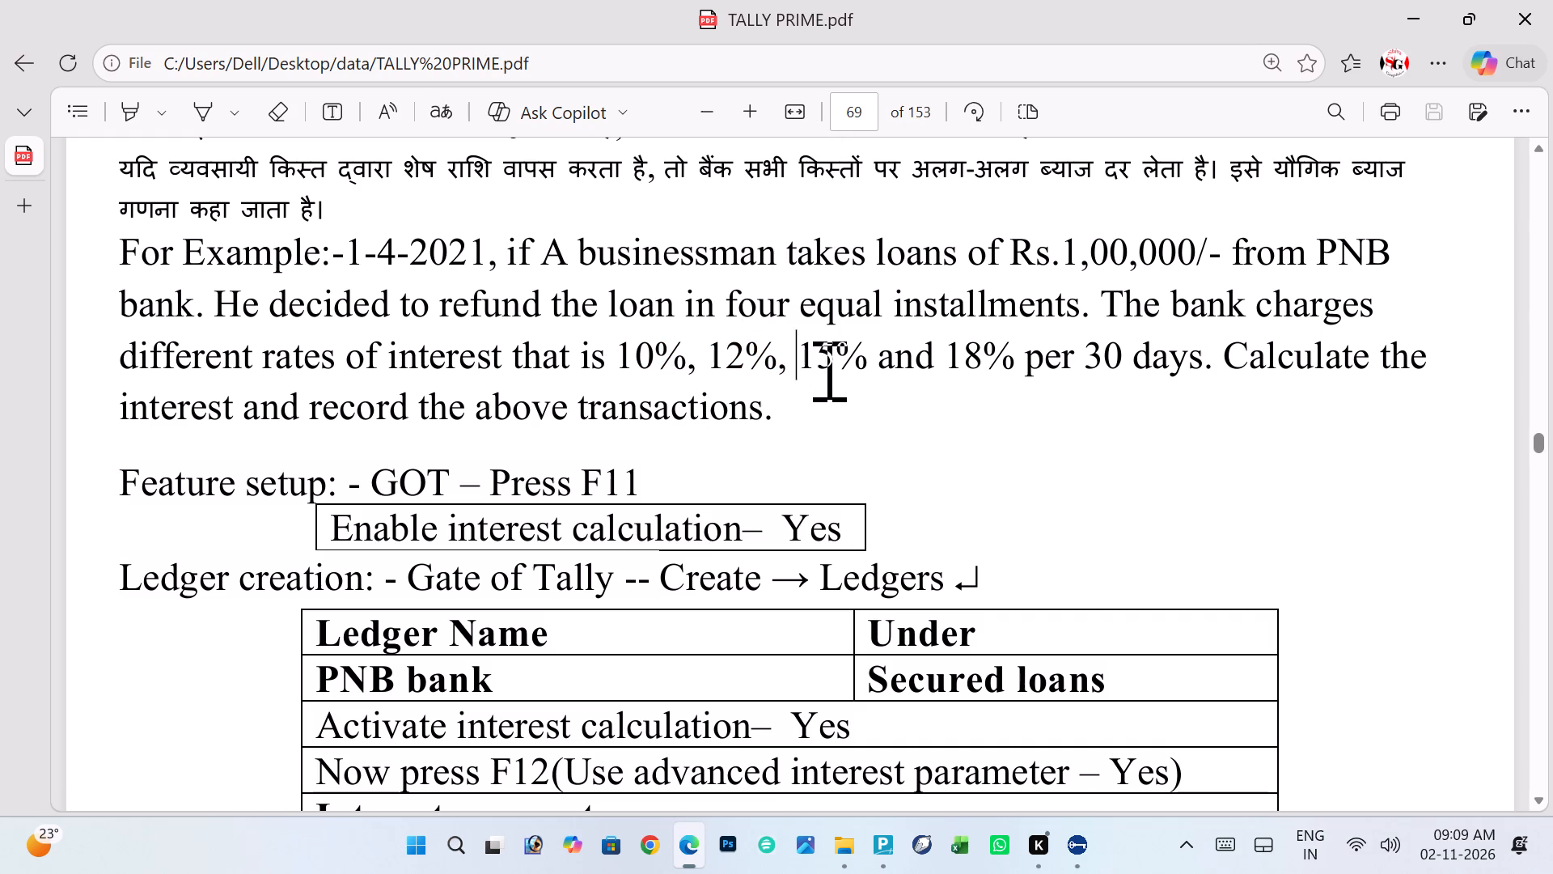
drag(939, 352, 1016, 353)
drag(1116, 393, 1114, 369)
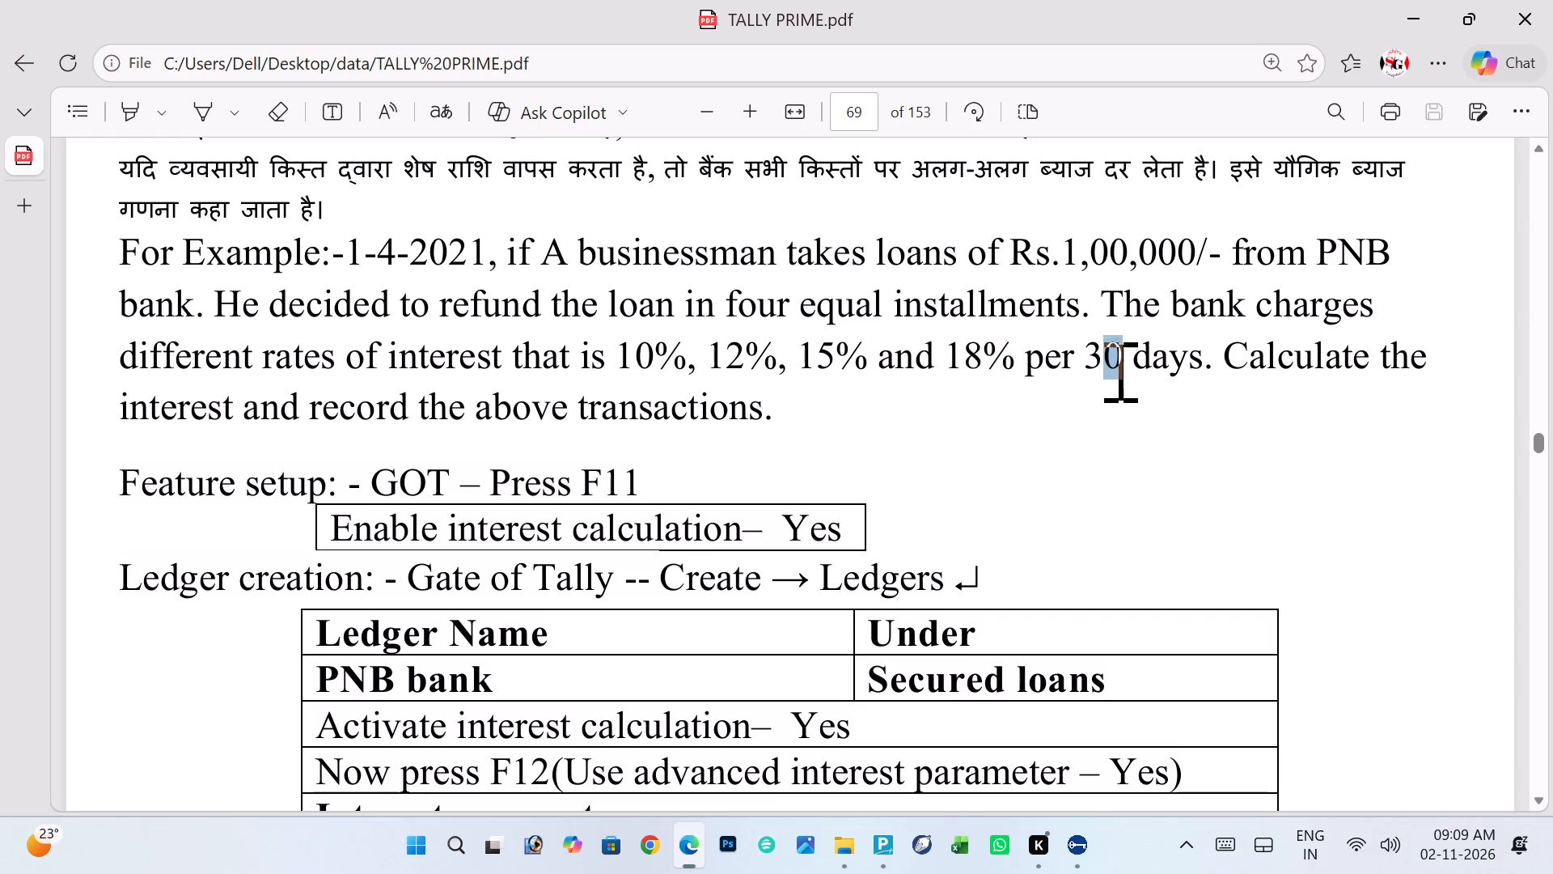
drag(1114, 369, 1114, 354)
click(1114, 354)
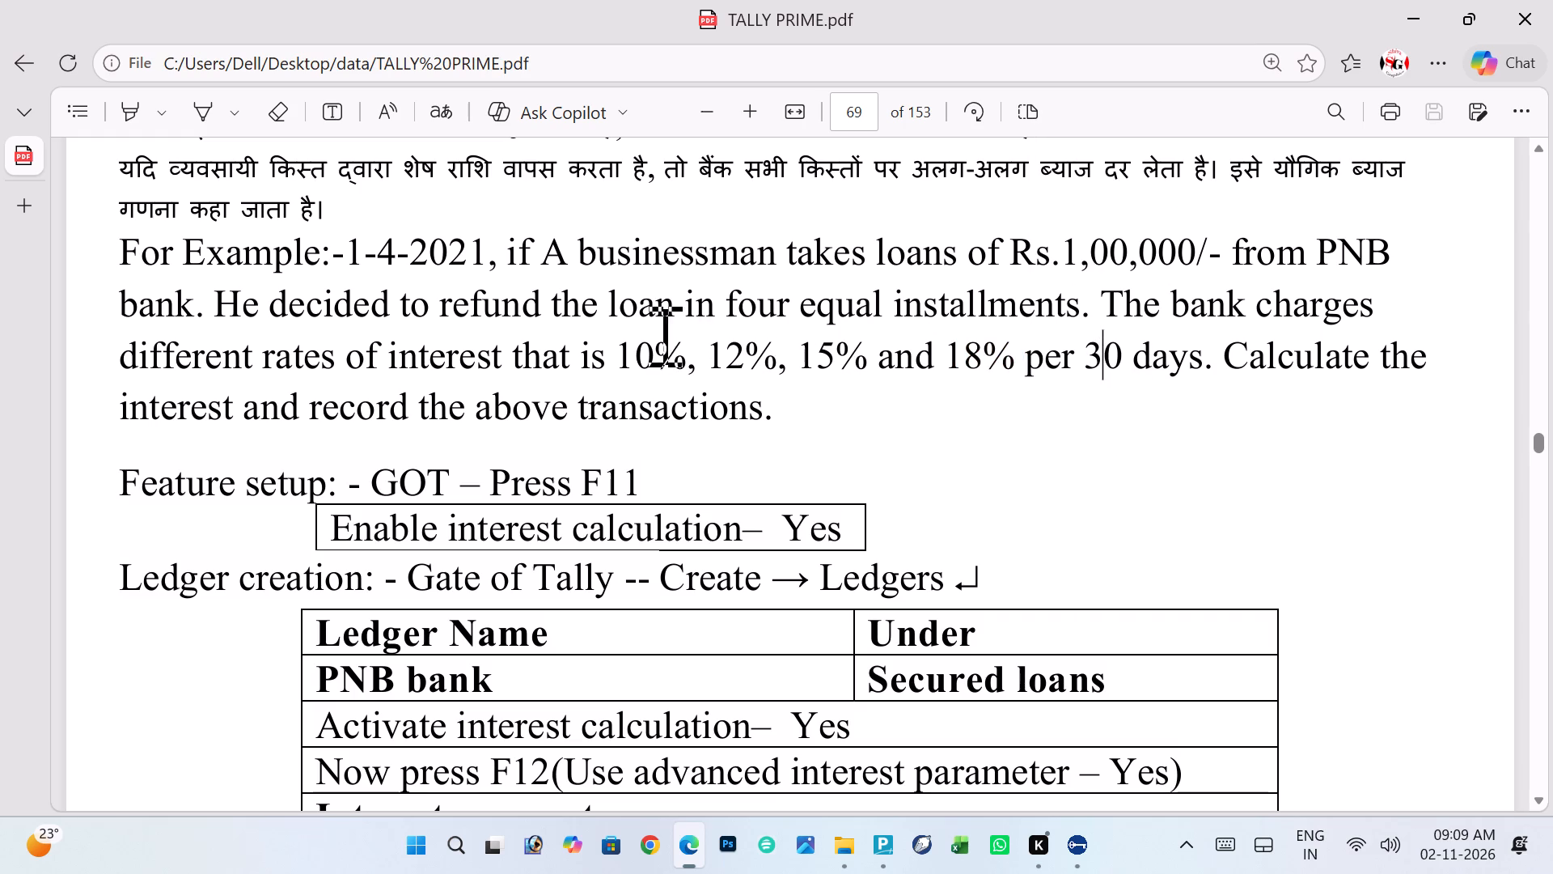
click(651, 354)
click(726, 351)
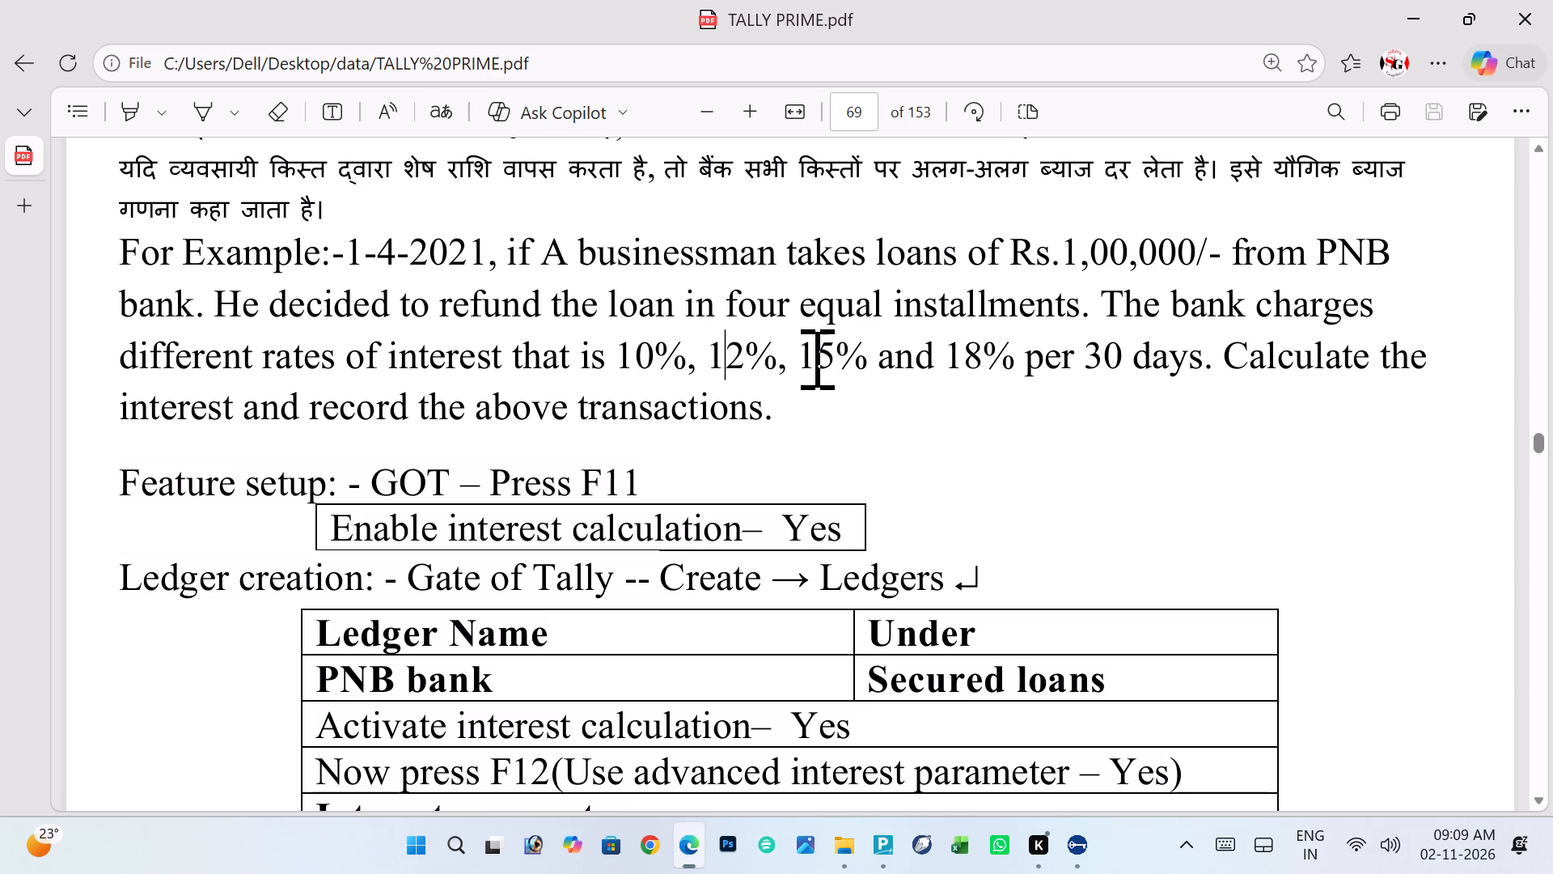
click(811, 356)
click(963, 355)
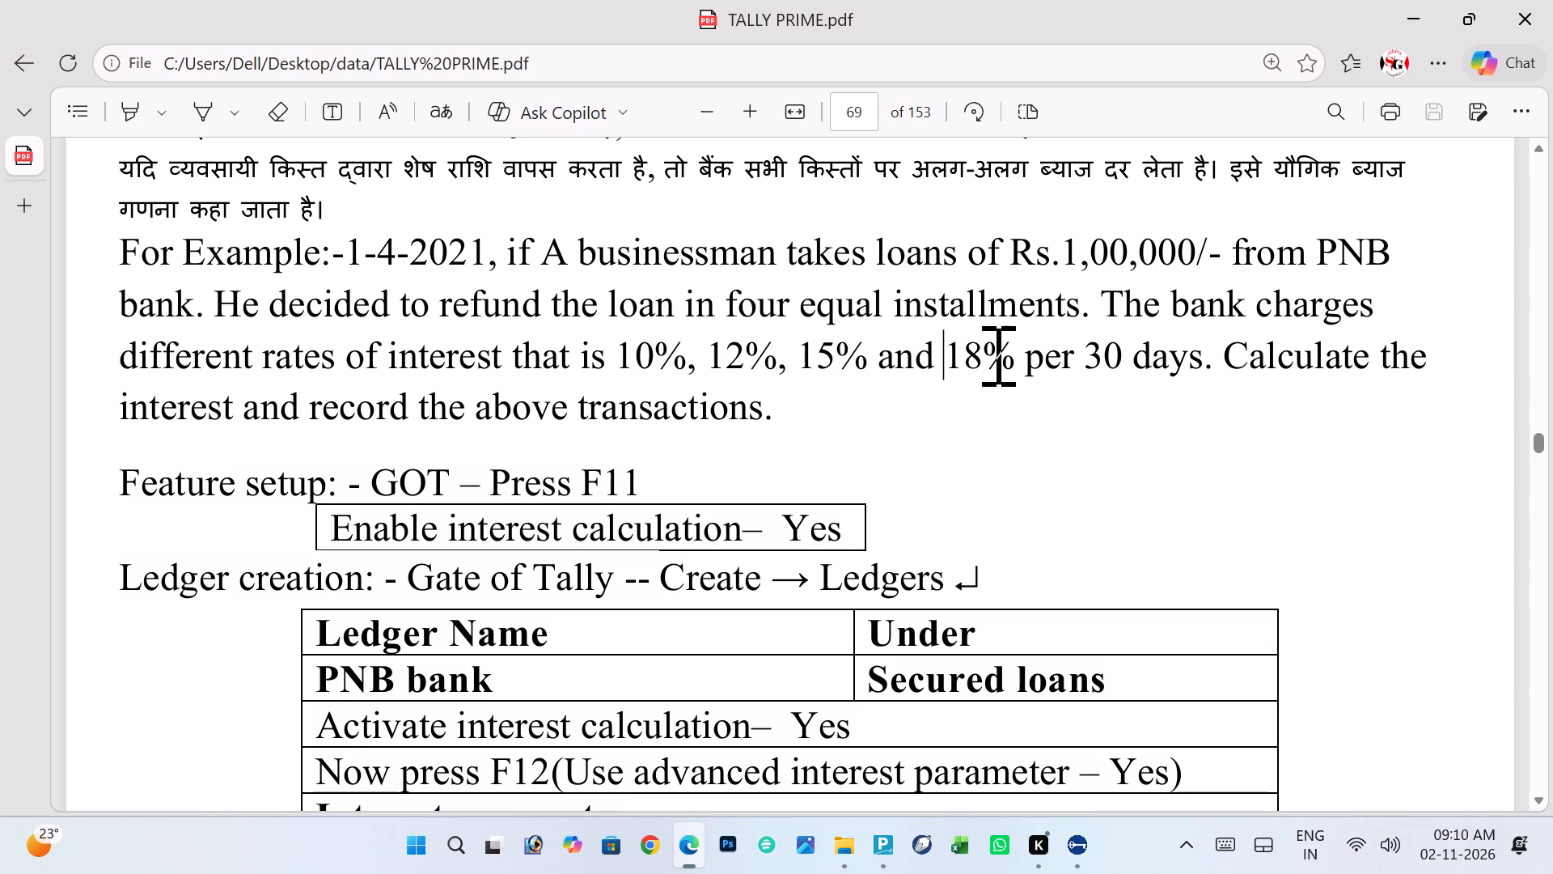
click(1104, 350)
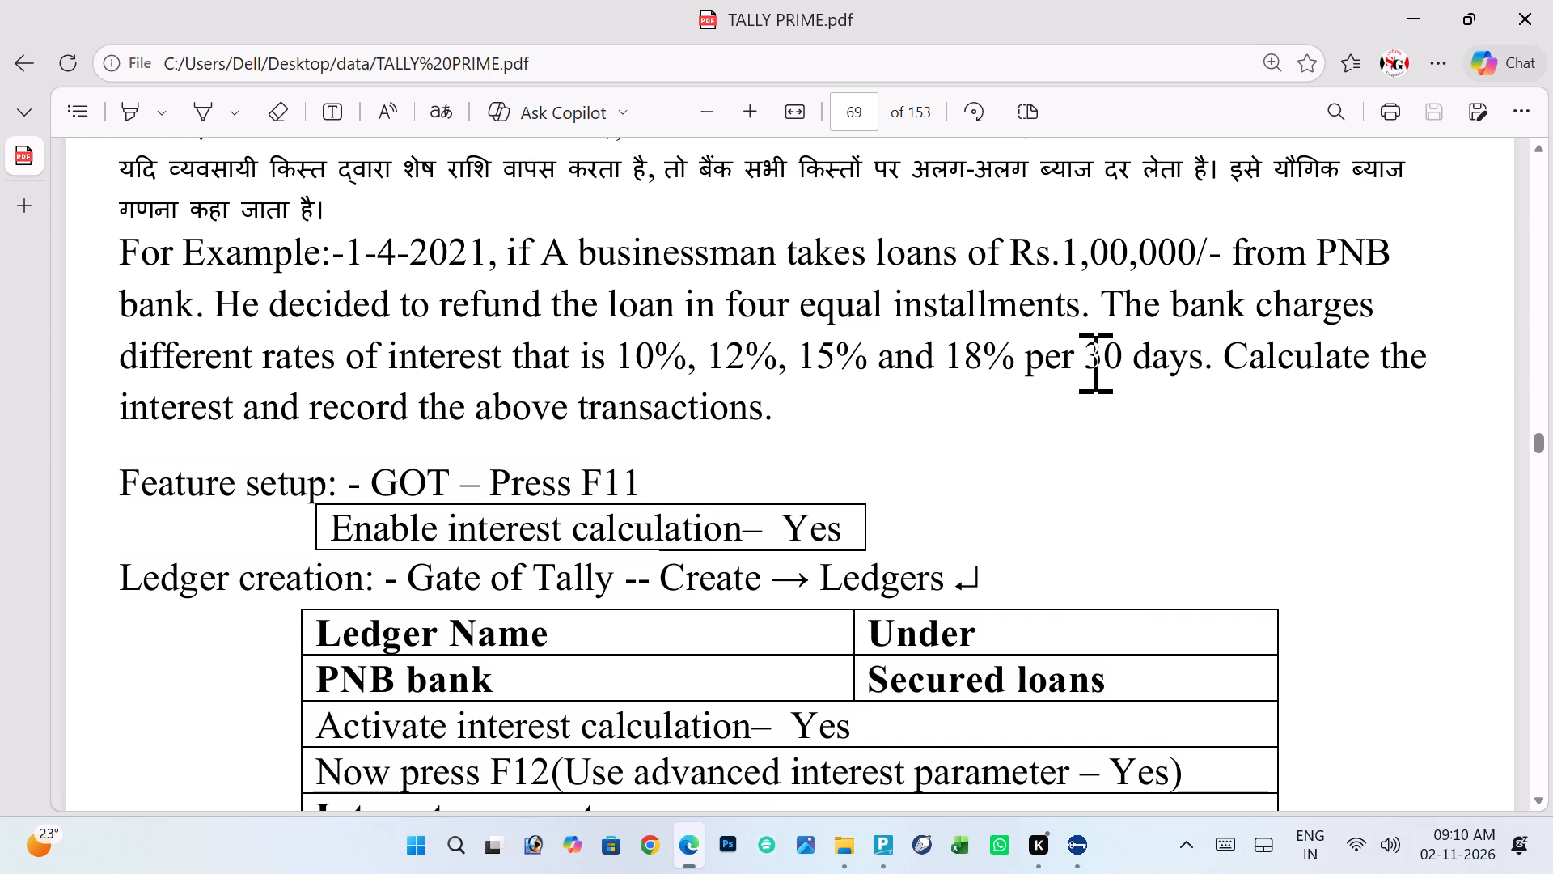
click(960, 355)
Review the loan example on page 69 again, marking the lending bank and the interest rate of each instalment.
click(708, 533)
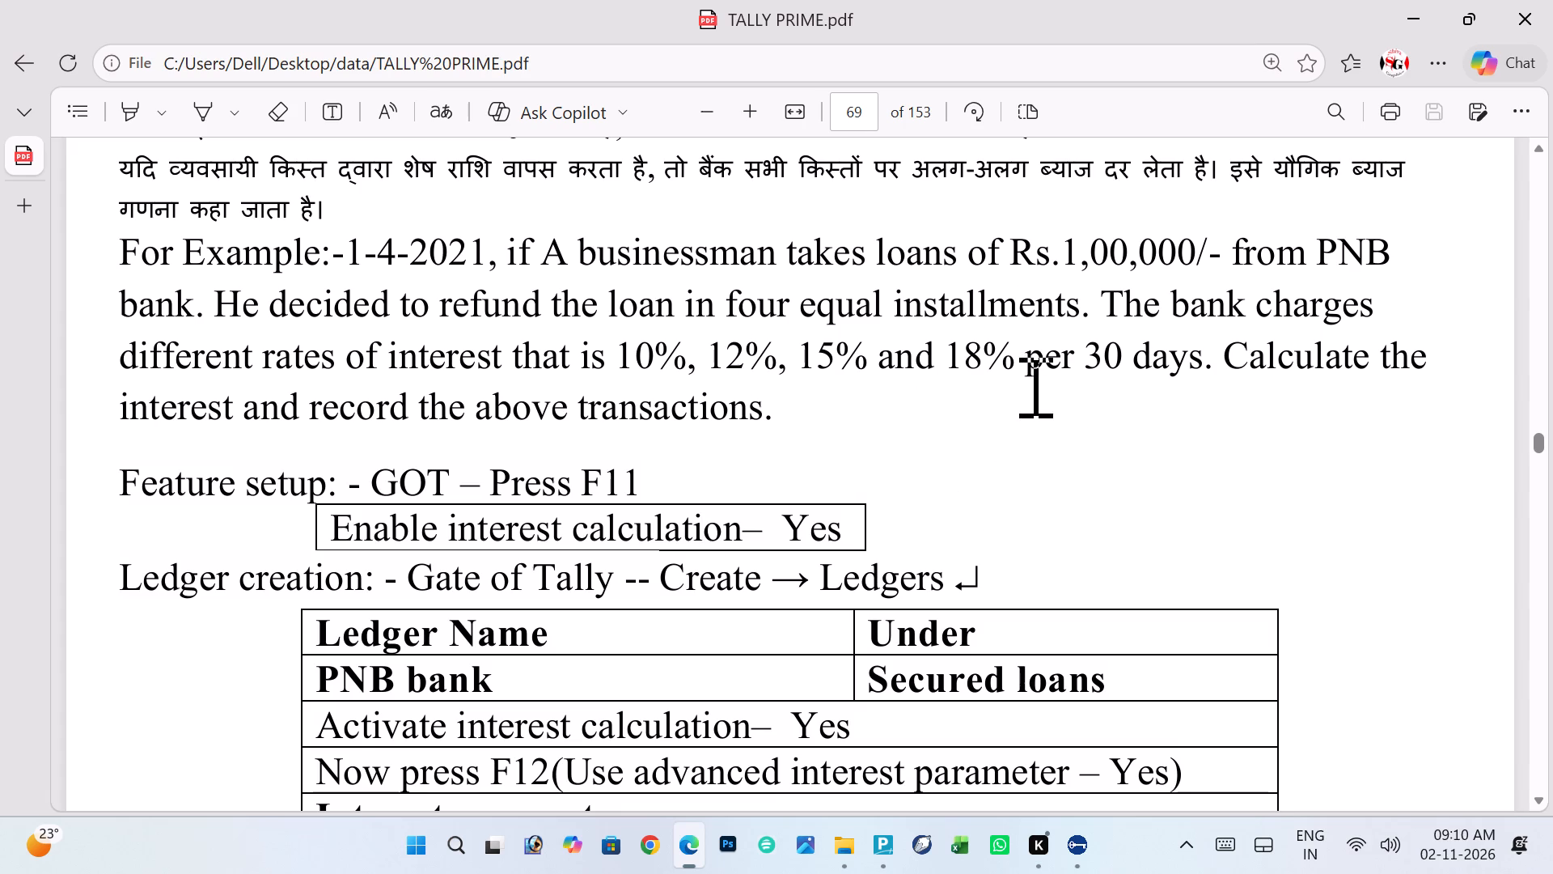
click(747, 338)
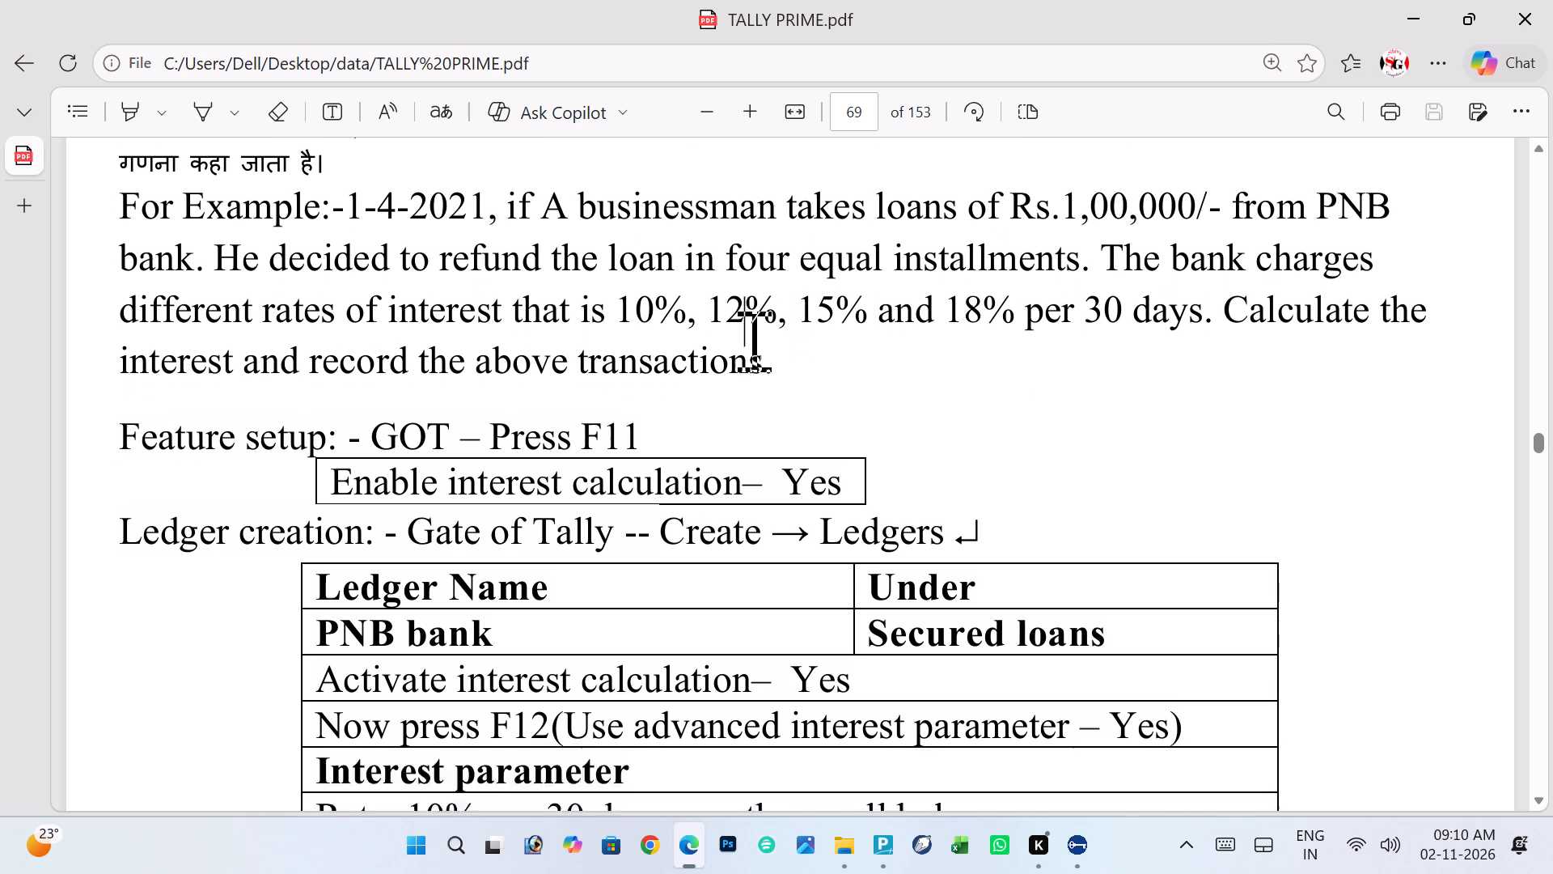
scroll(747, 338, up, 1)
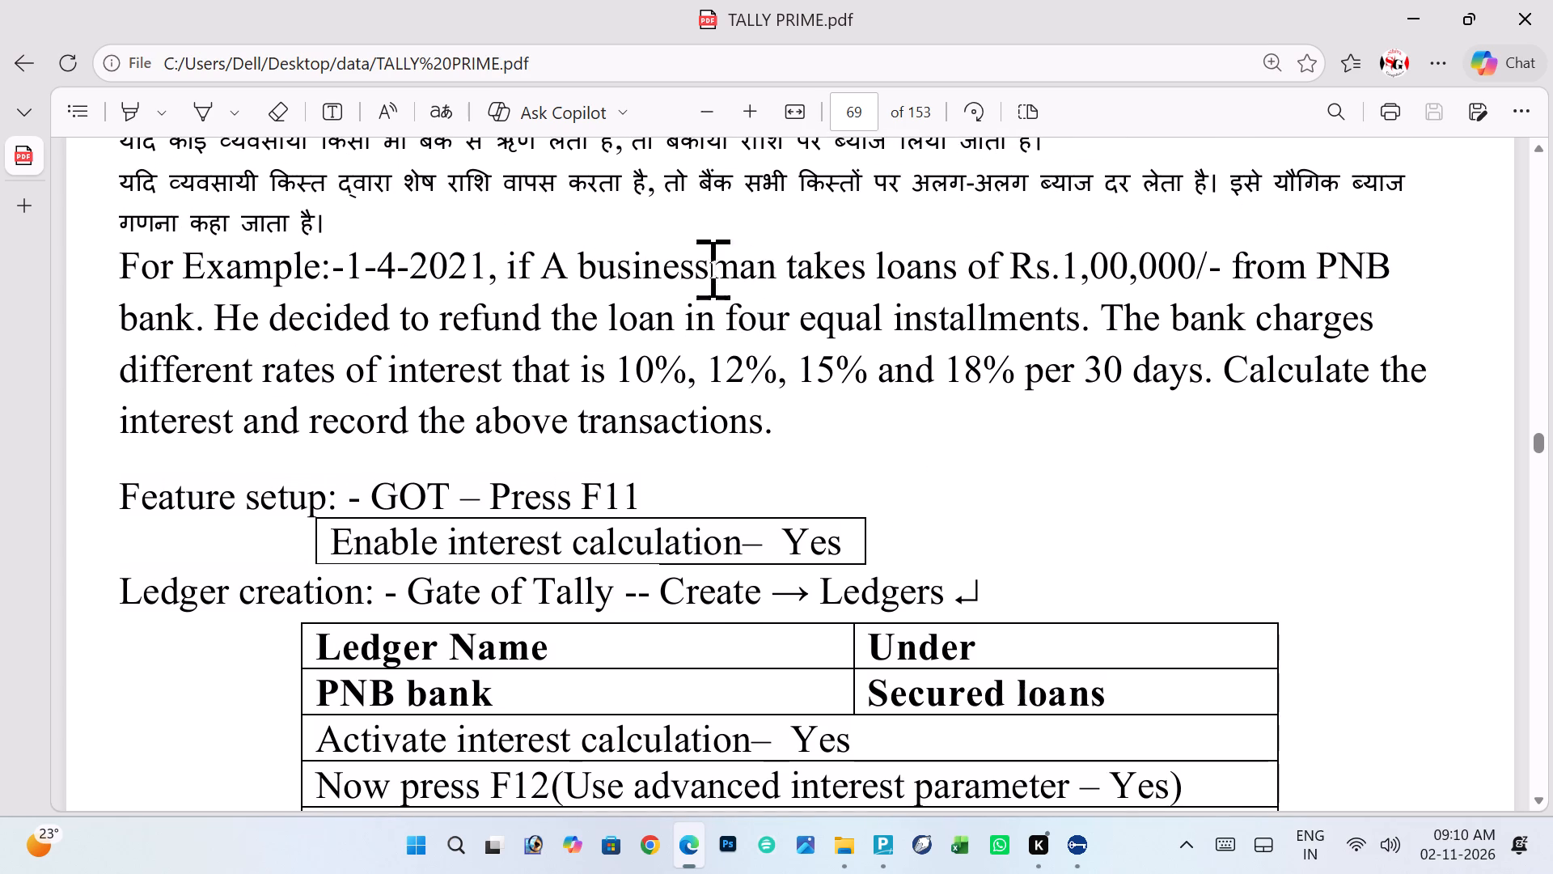
click(675, 281)
drag(1315, 248, 1421, 259)
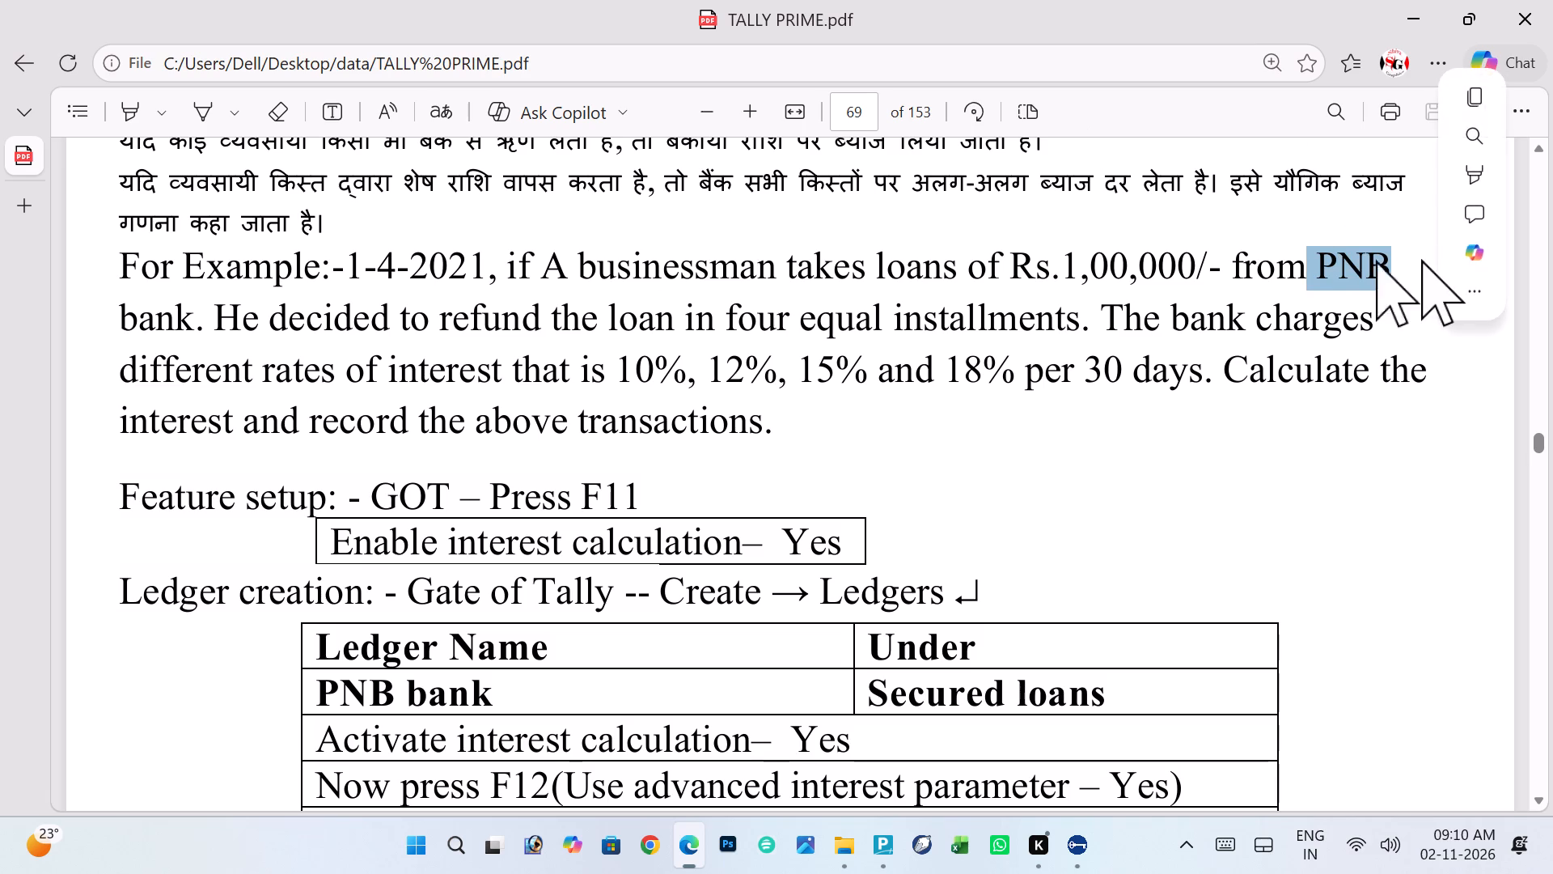
click(1358, 253)
click(1358, 253)
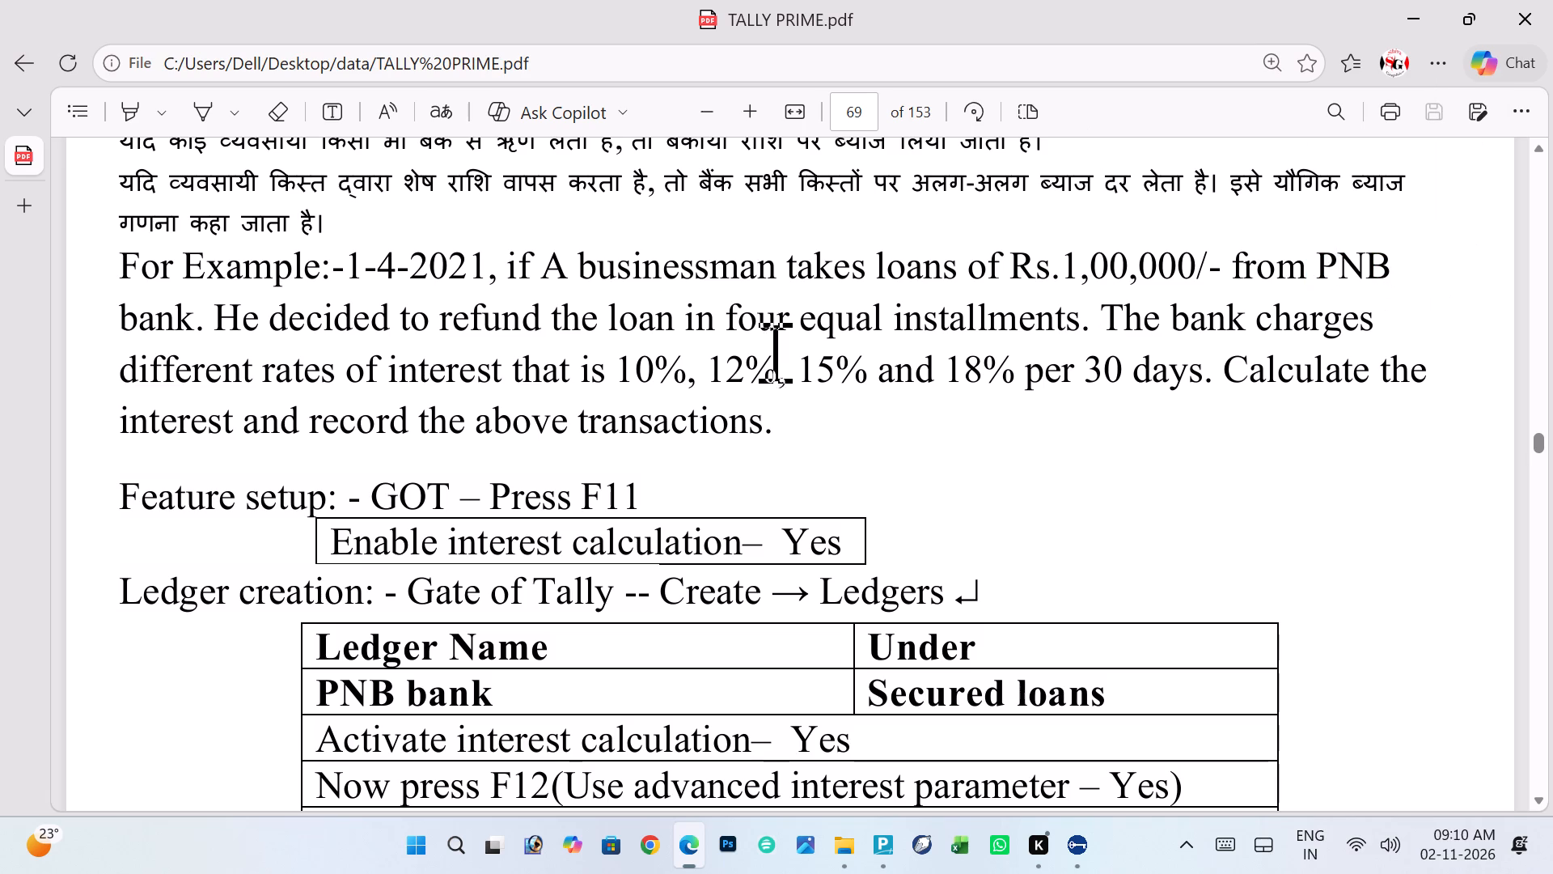
drag(613, 363, 1006, 375)
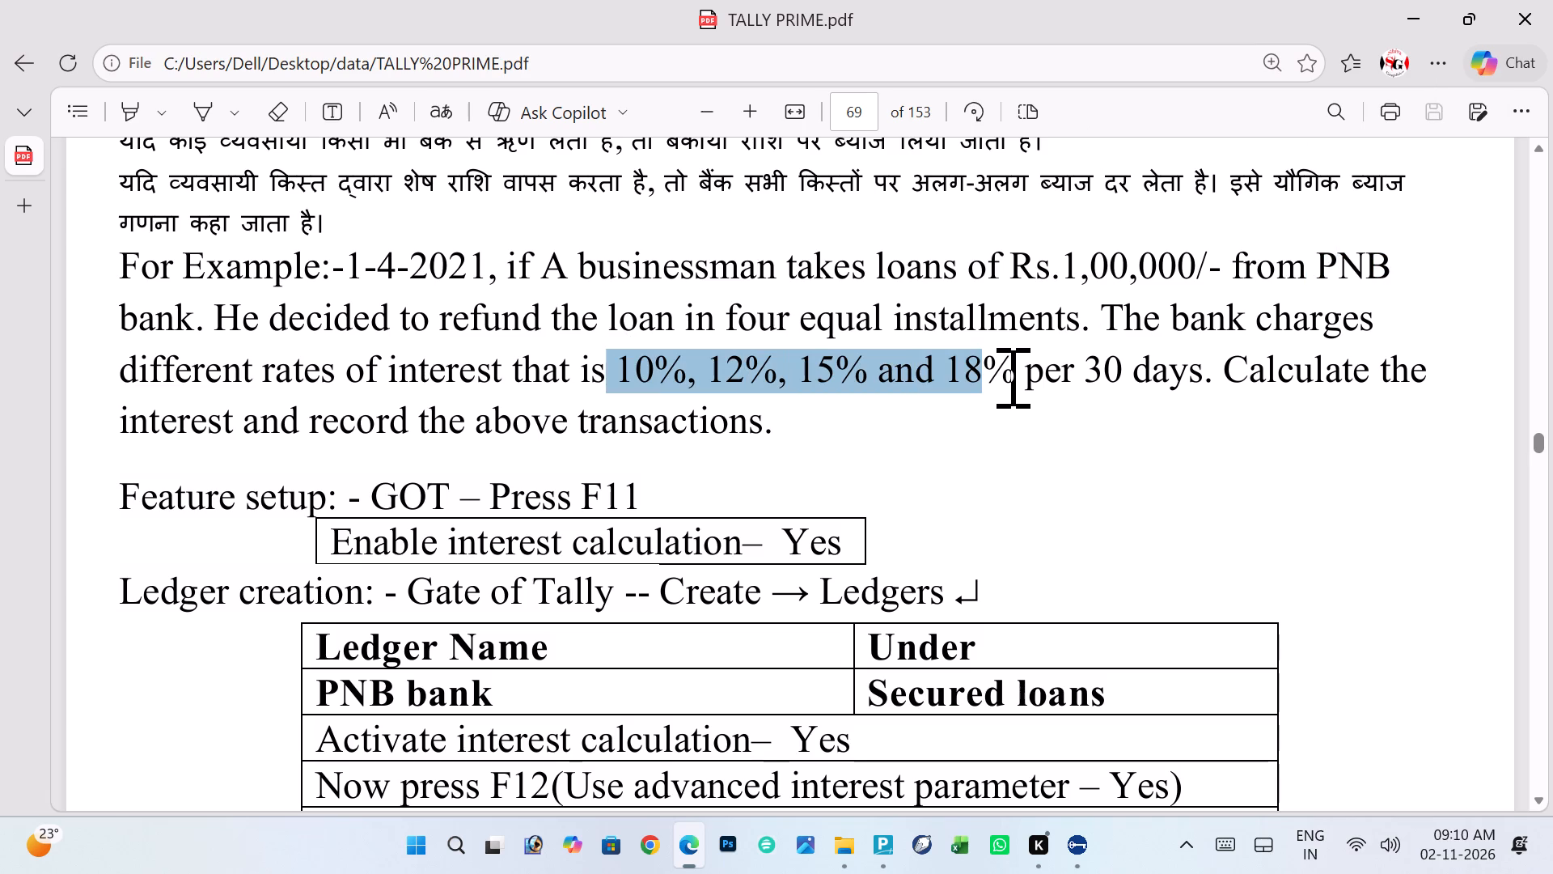
drag(1006, 375, 1006, 375)
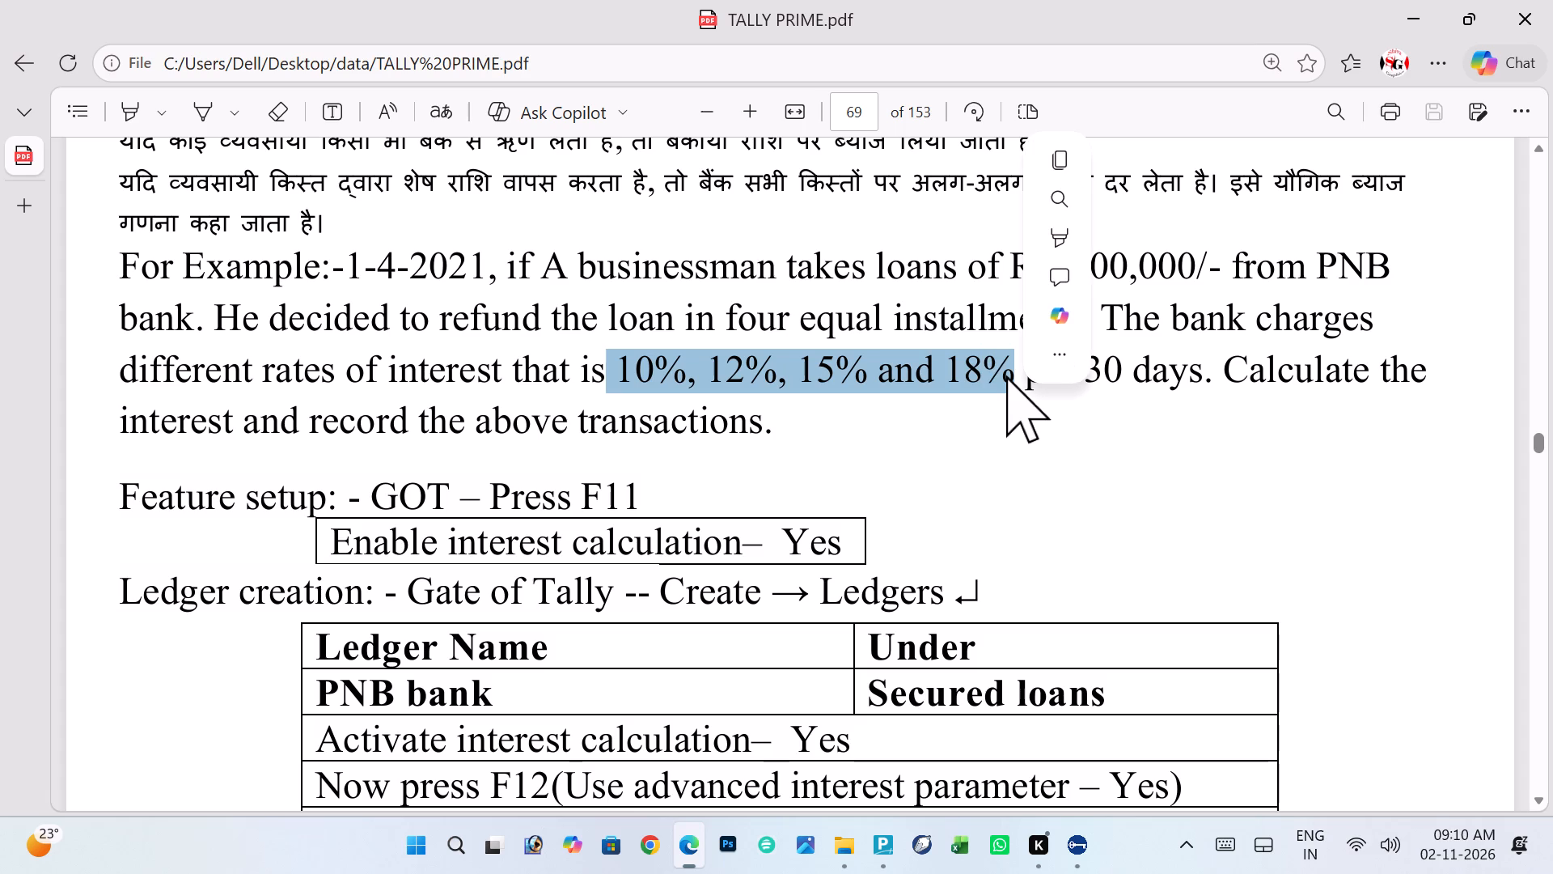
click(1030, 429)
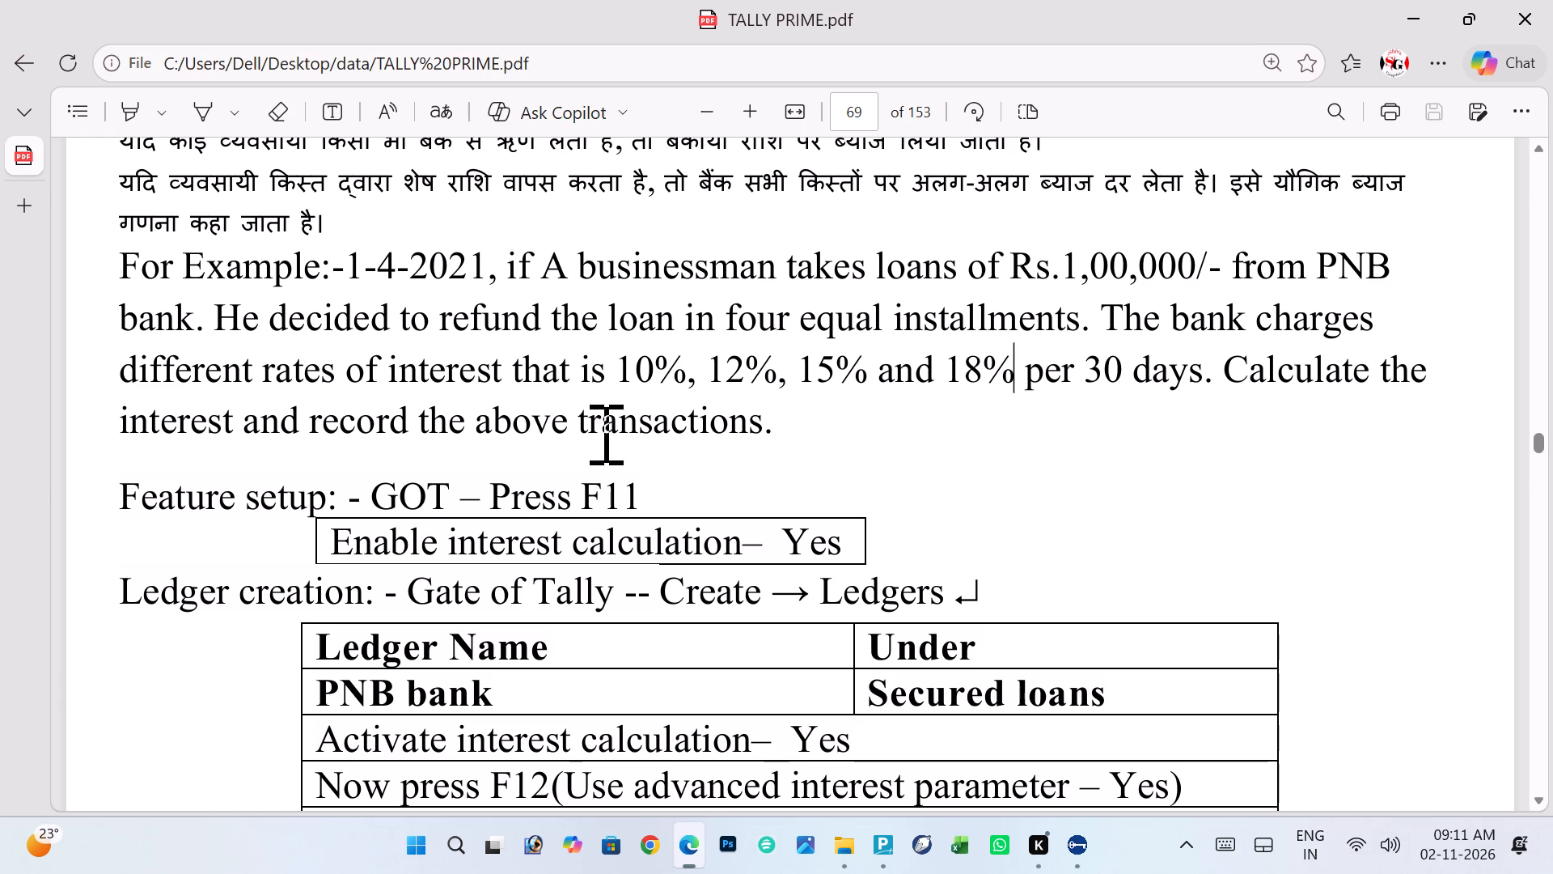
click(641, 361)
click(730, 375)
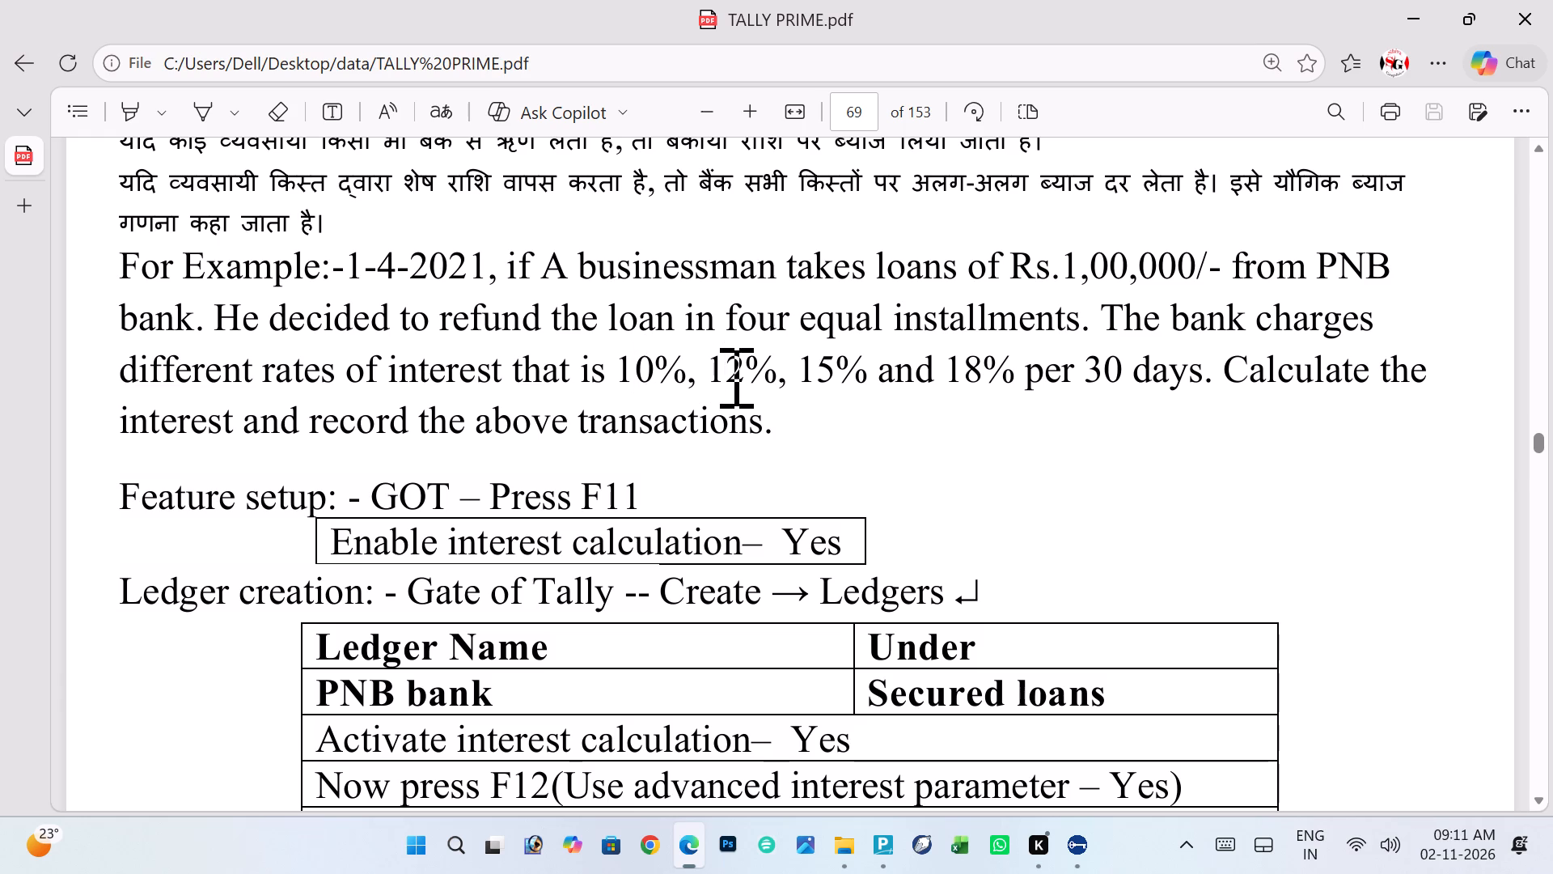
click(810, 363)
click(977, 374)
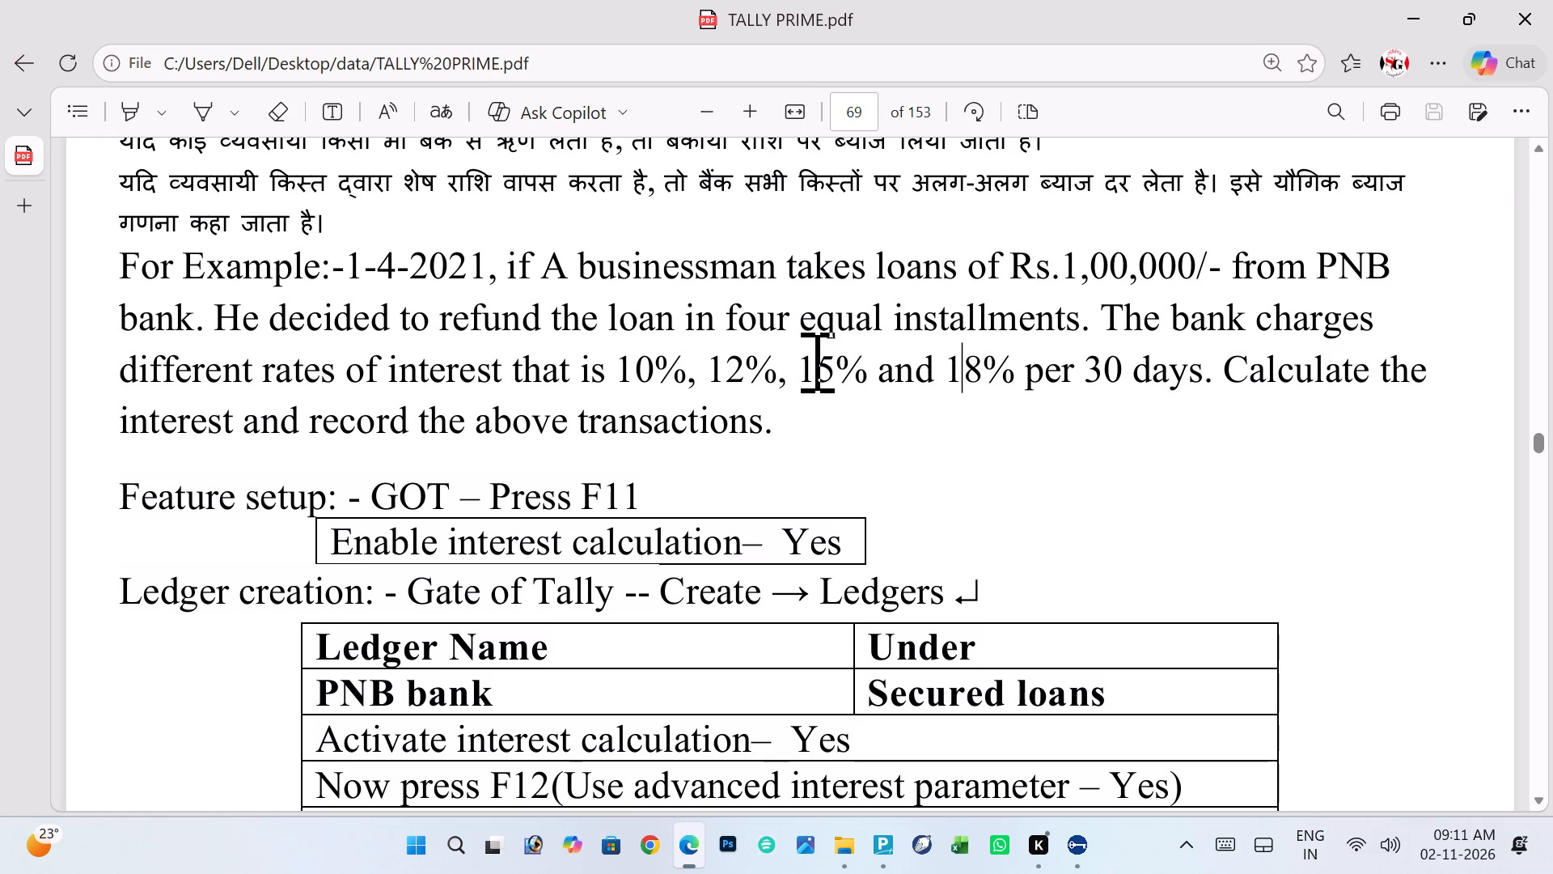
Switch to TallyPrime and start creating a new ledger in the Compaund Intrest company.
key(alt+Tab)
key(alt+Tab)
key(alt+Tab)
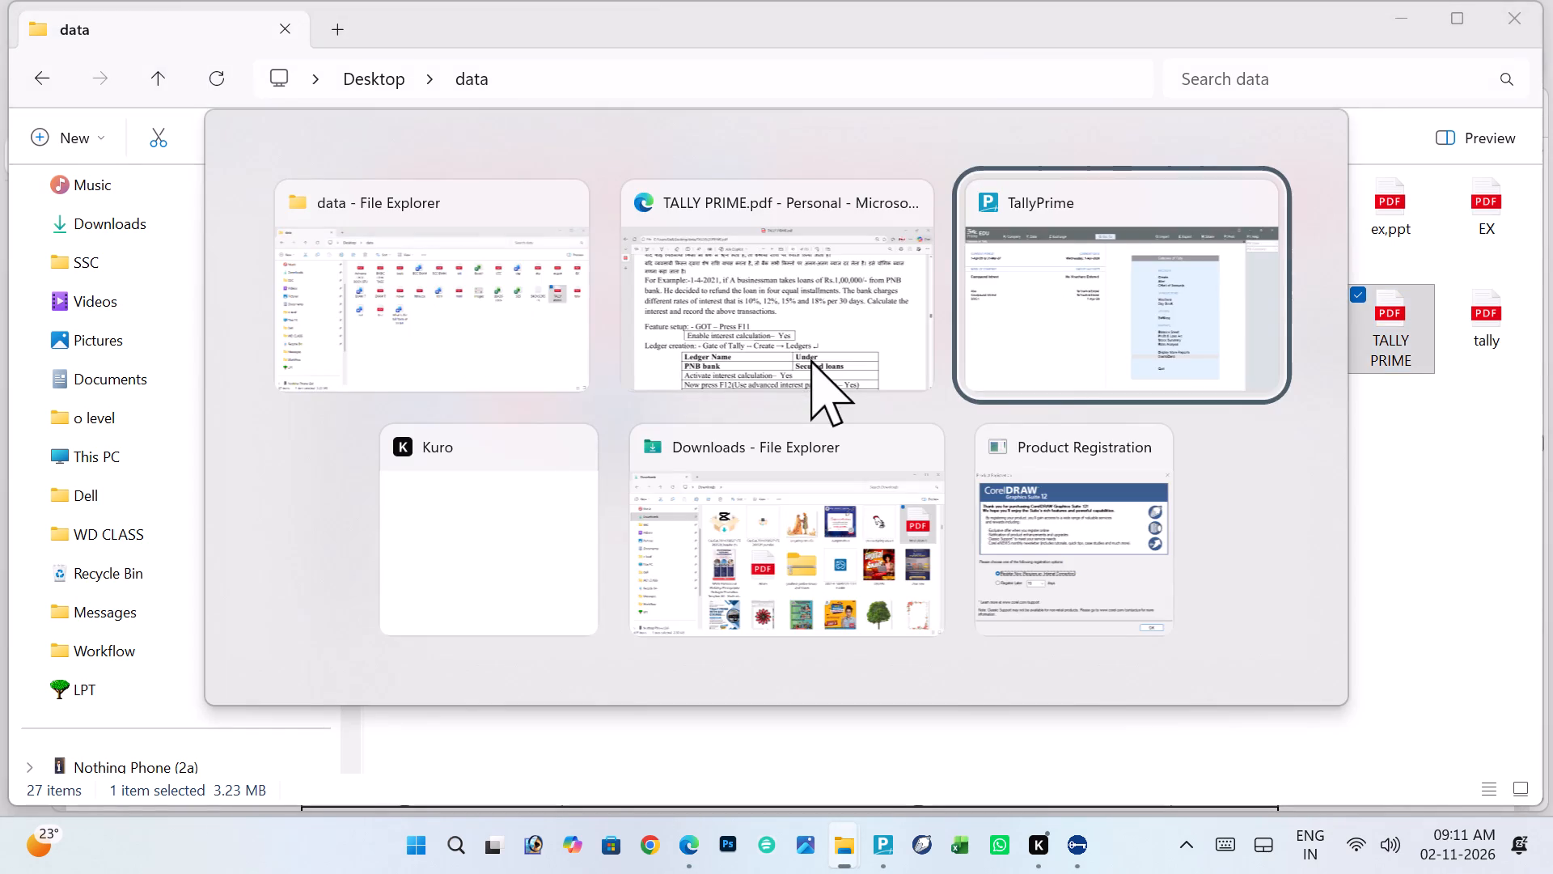
key(Up)
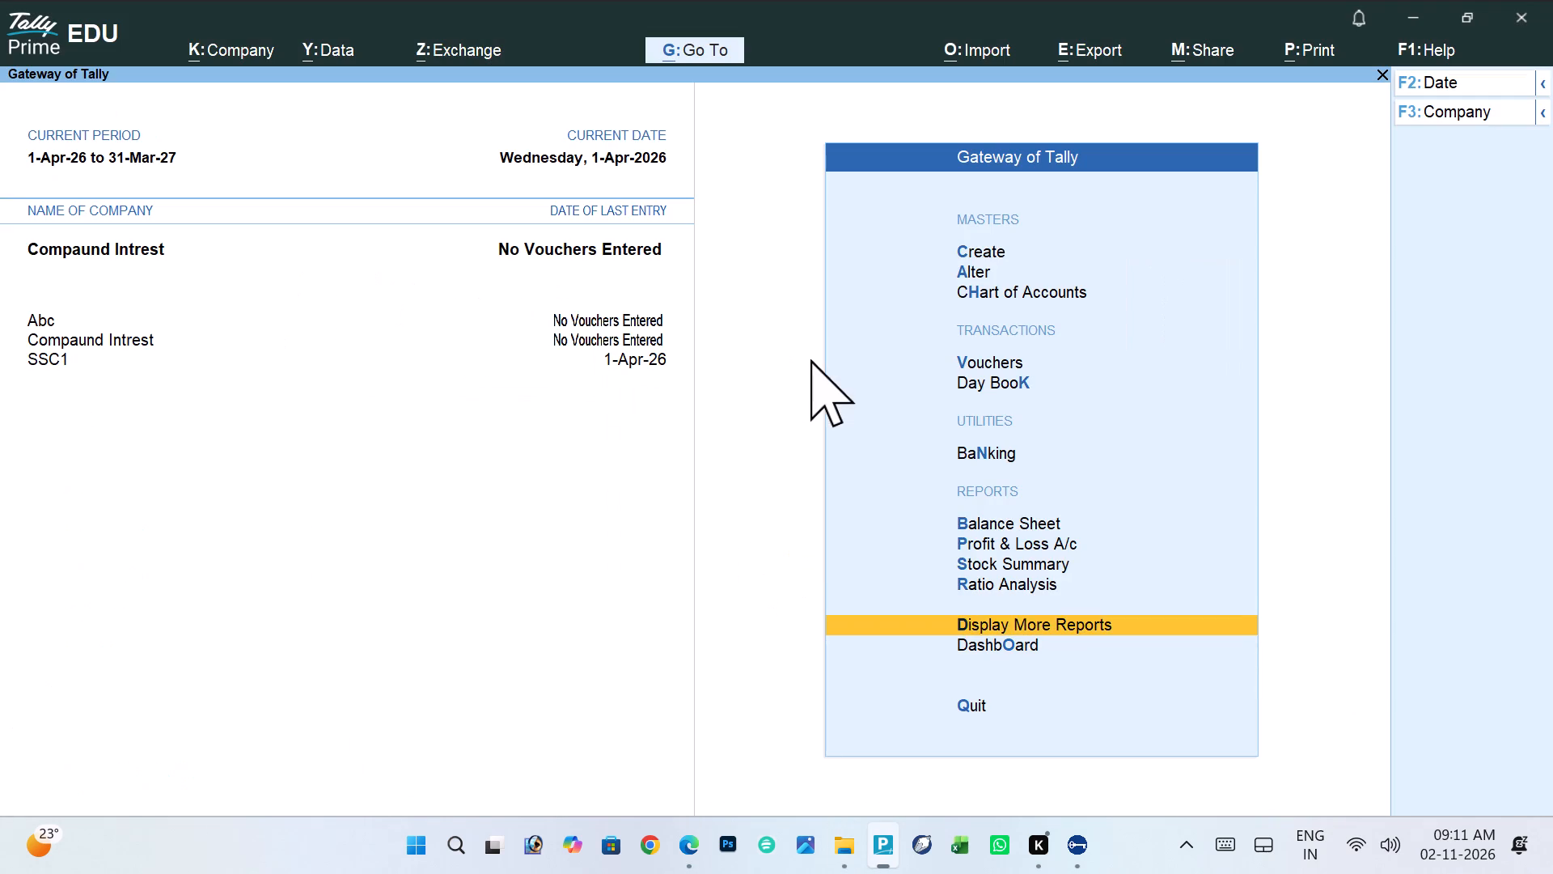
key(Up)
key(Up)
key(Up)
key(Up)
key(Up)
key(Up)
key(Up)
key(Up)
key(Up)
key(Up)
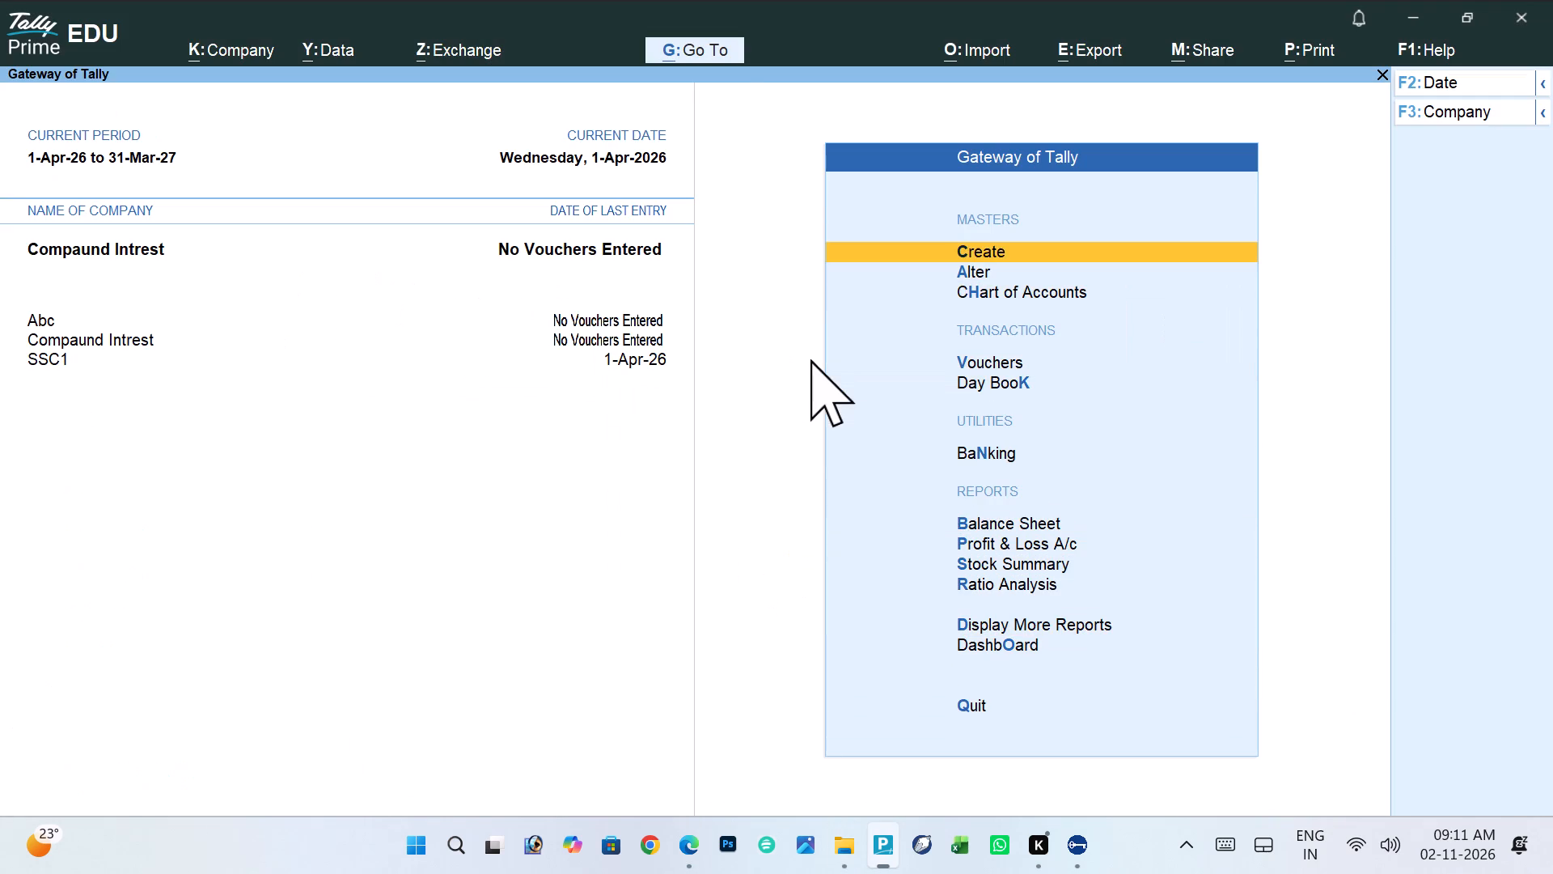
key(Return)
key(Down)
key(Return)
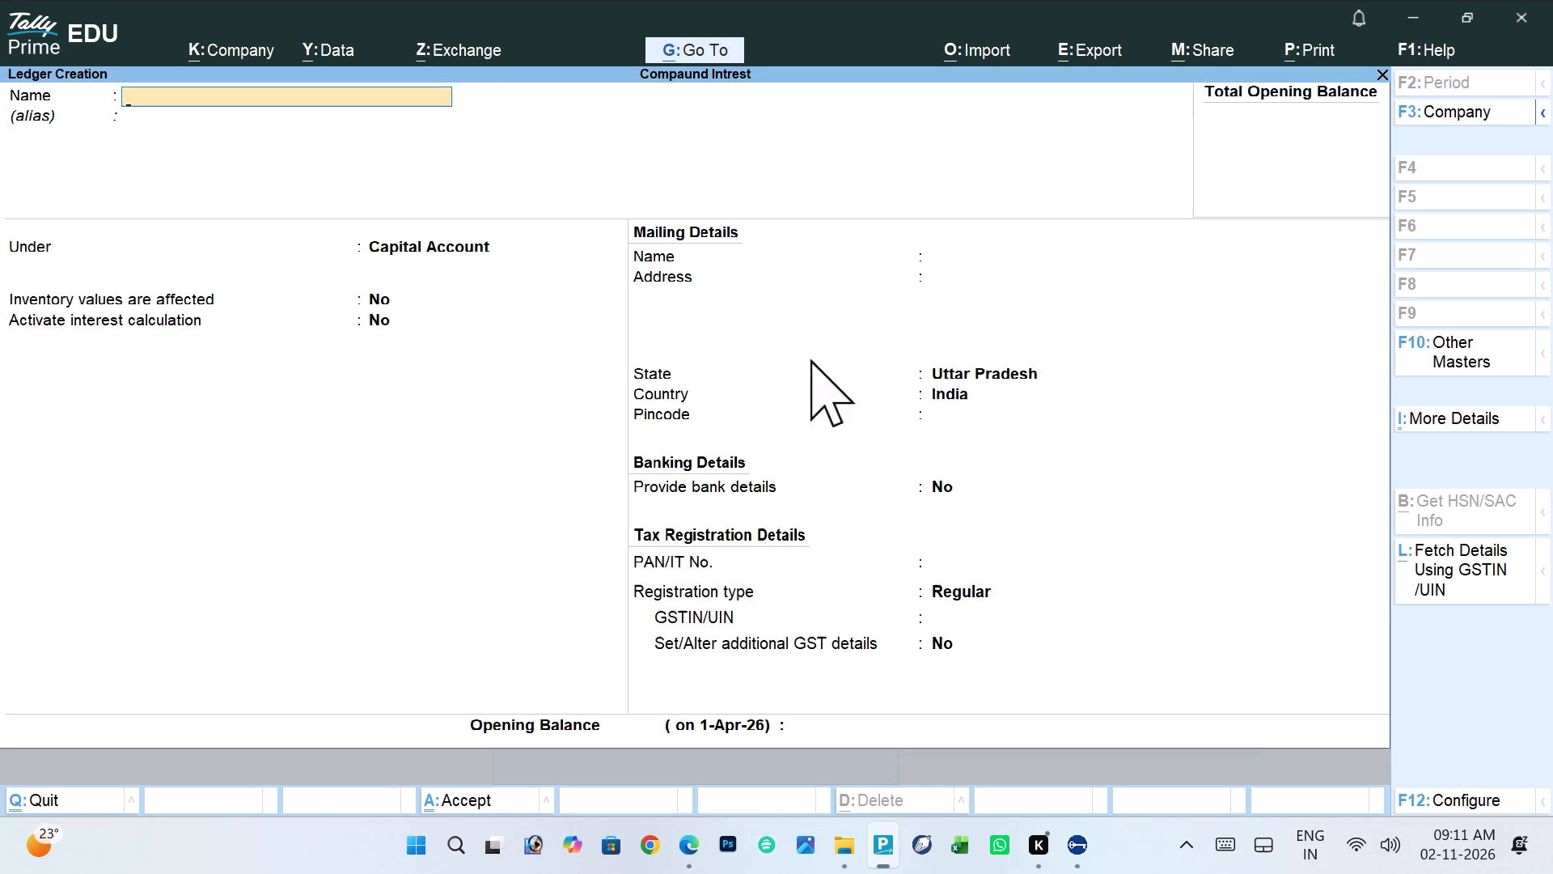
Name the ledger Pnb, group it under Bank Accounts and activate interest calculation for it.
text(pnb)
key(Return)
key(Return)
text(ba)
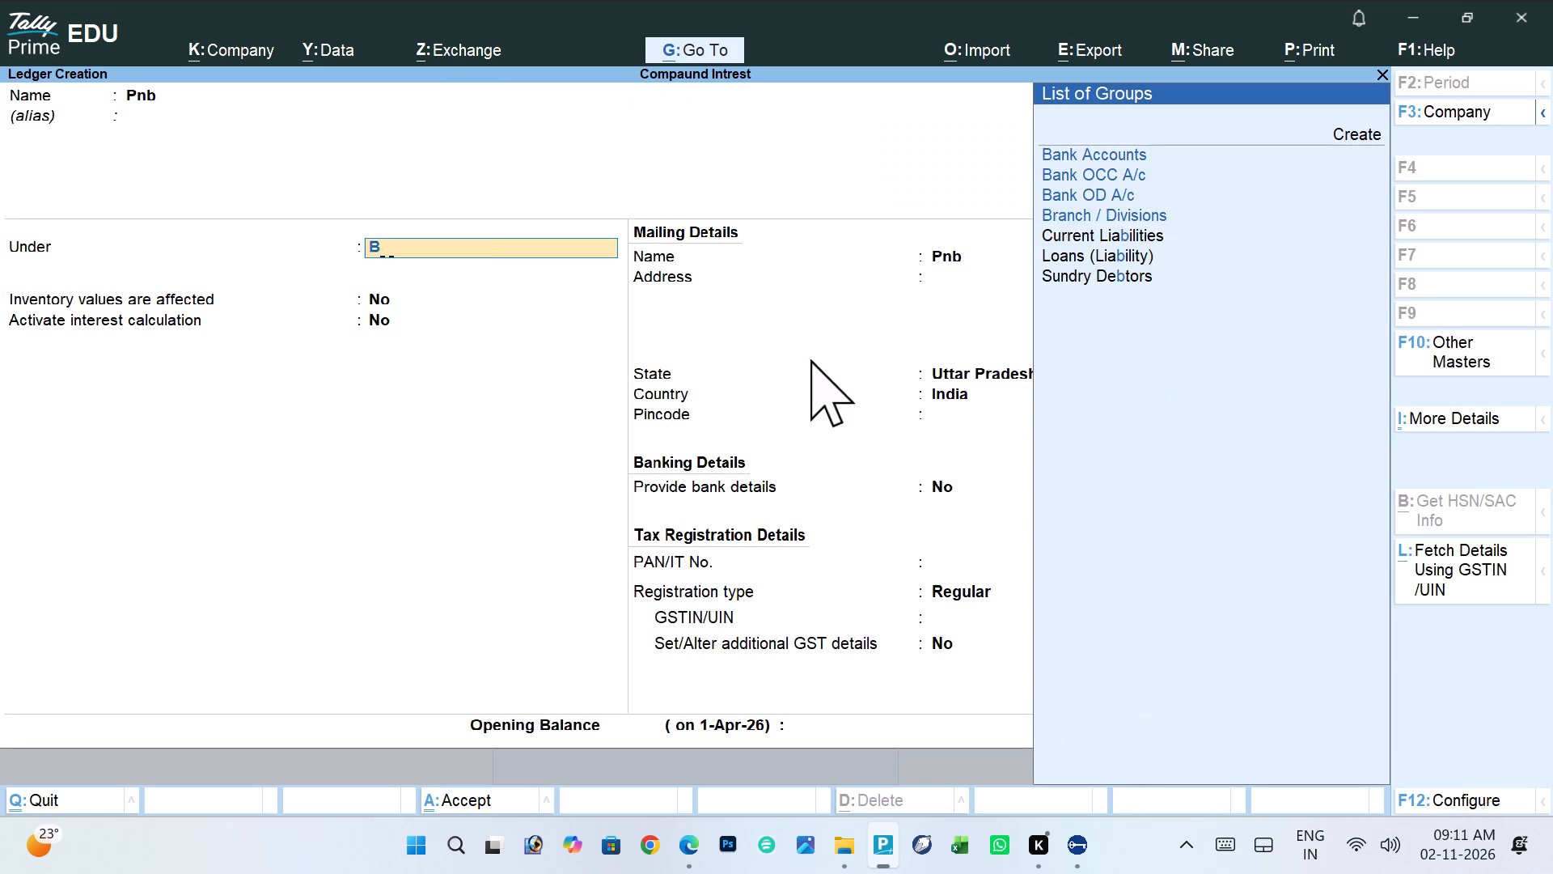
key(Down)
key(Return)
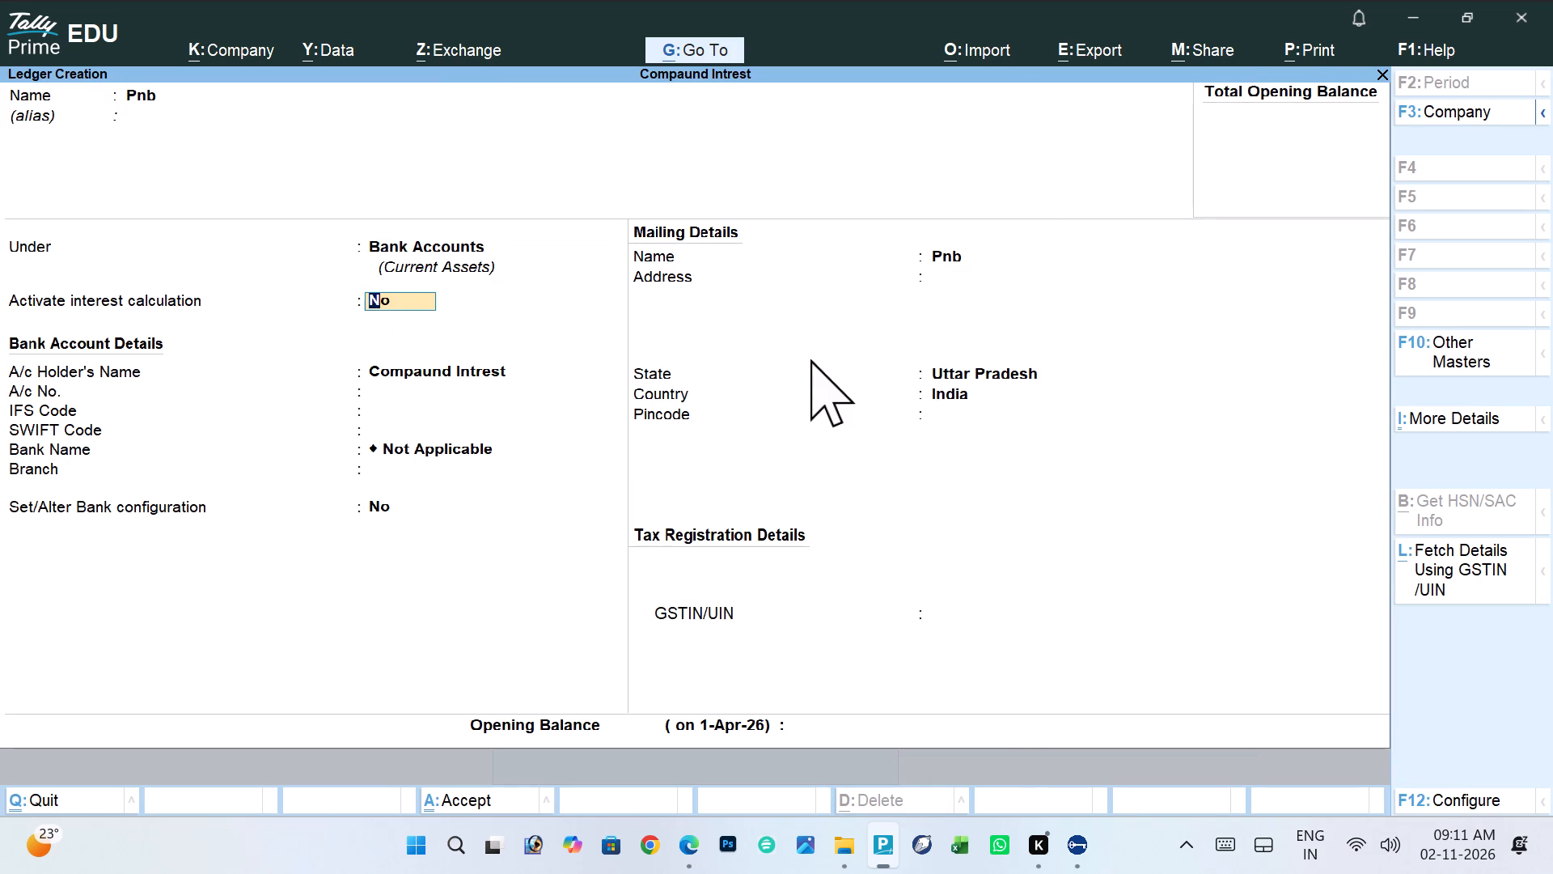
key(y)
key(Return)
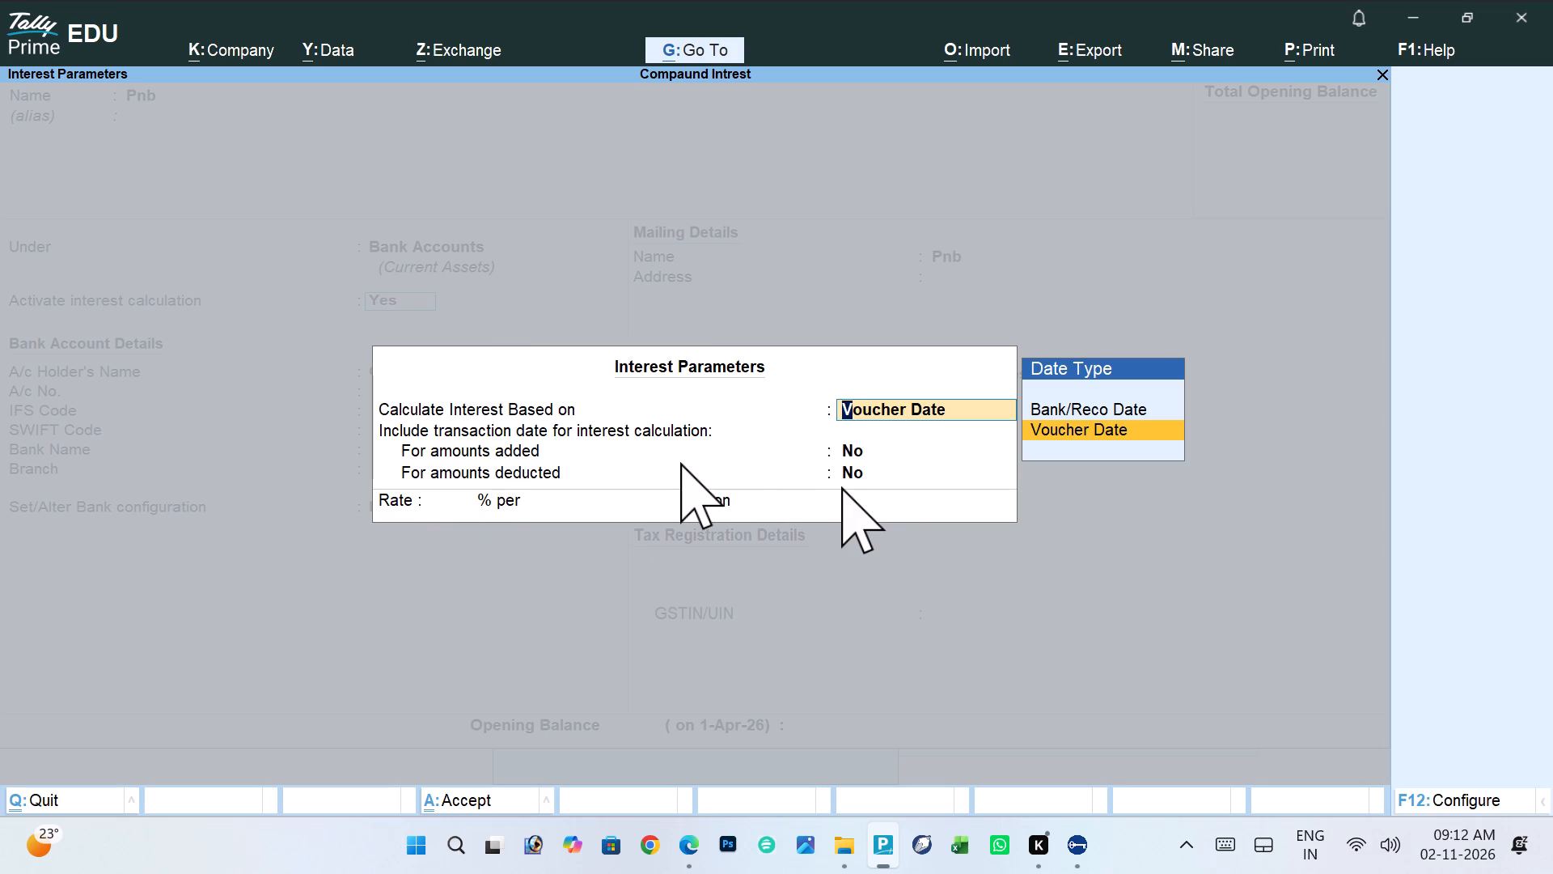
Enable the advanced interest parameters in the configuration of the Pnb ledger's interest settings.
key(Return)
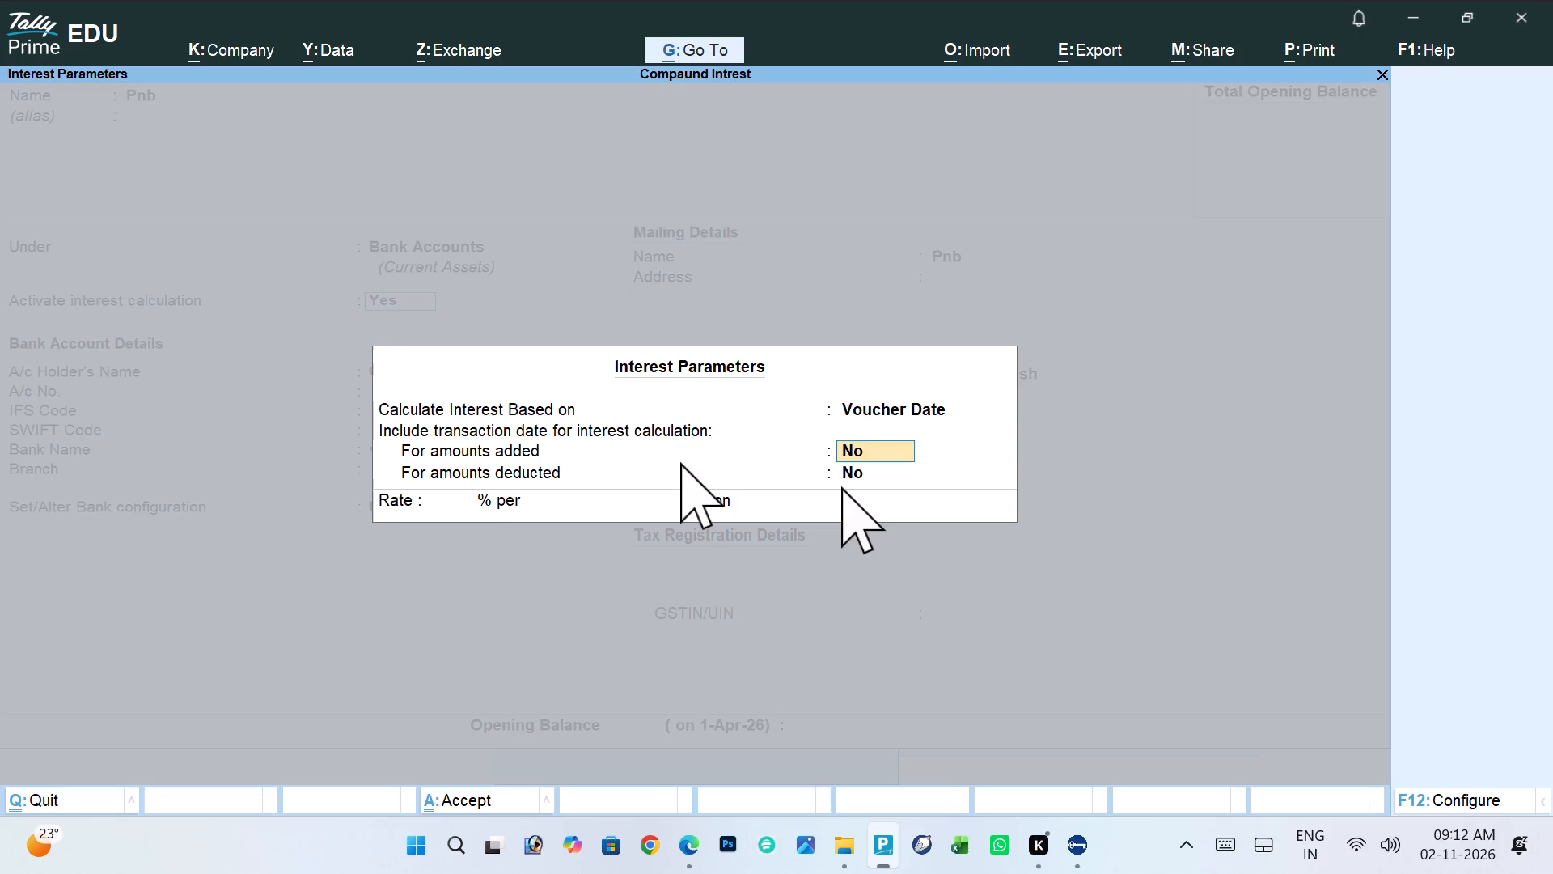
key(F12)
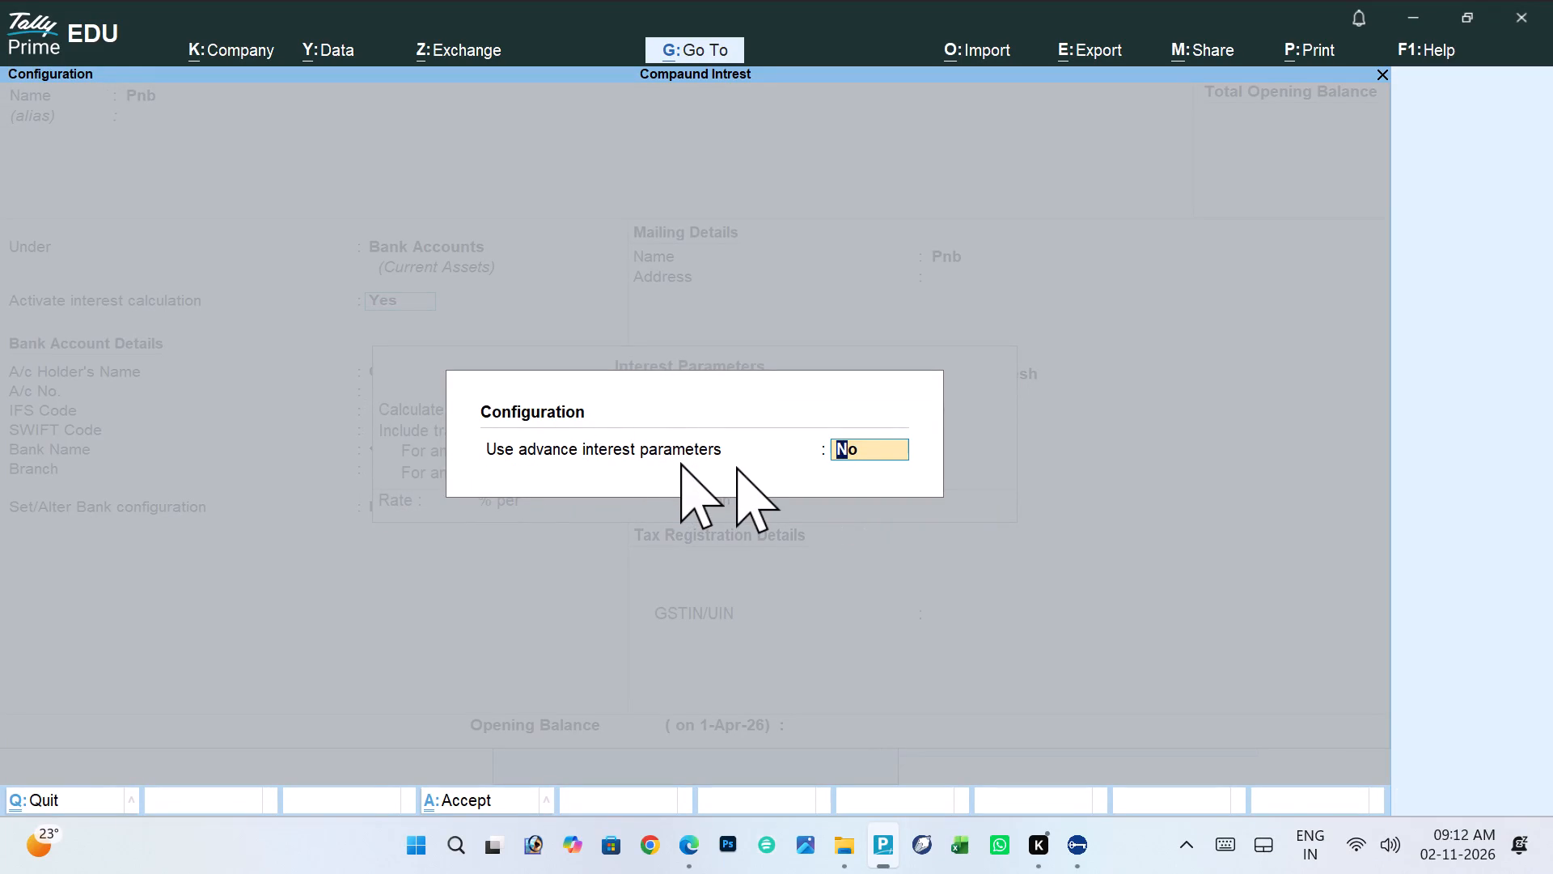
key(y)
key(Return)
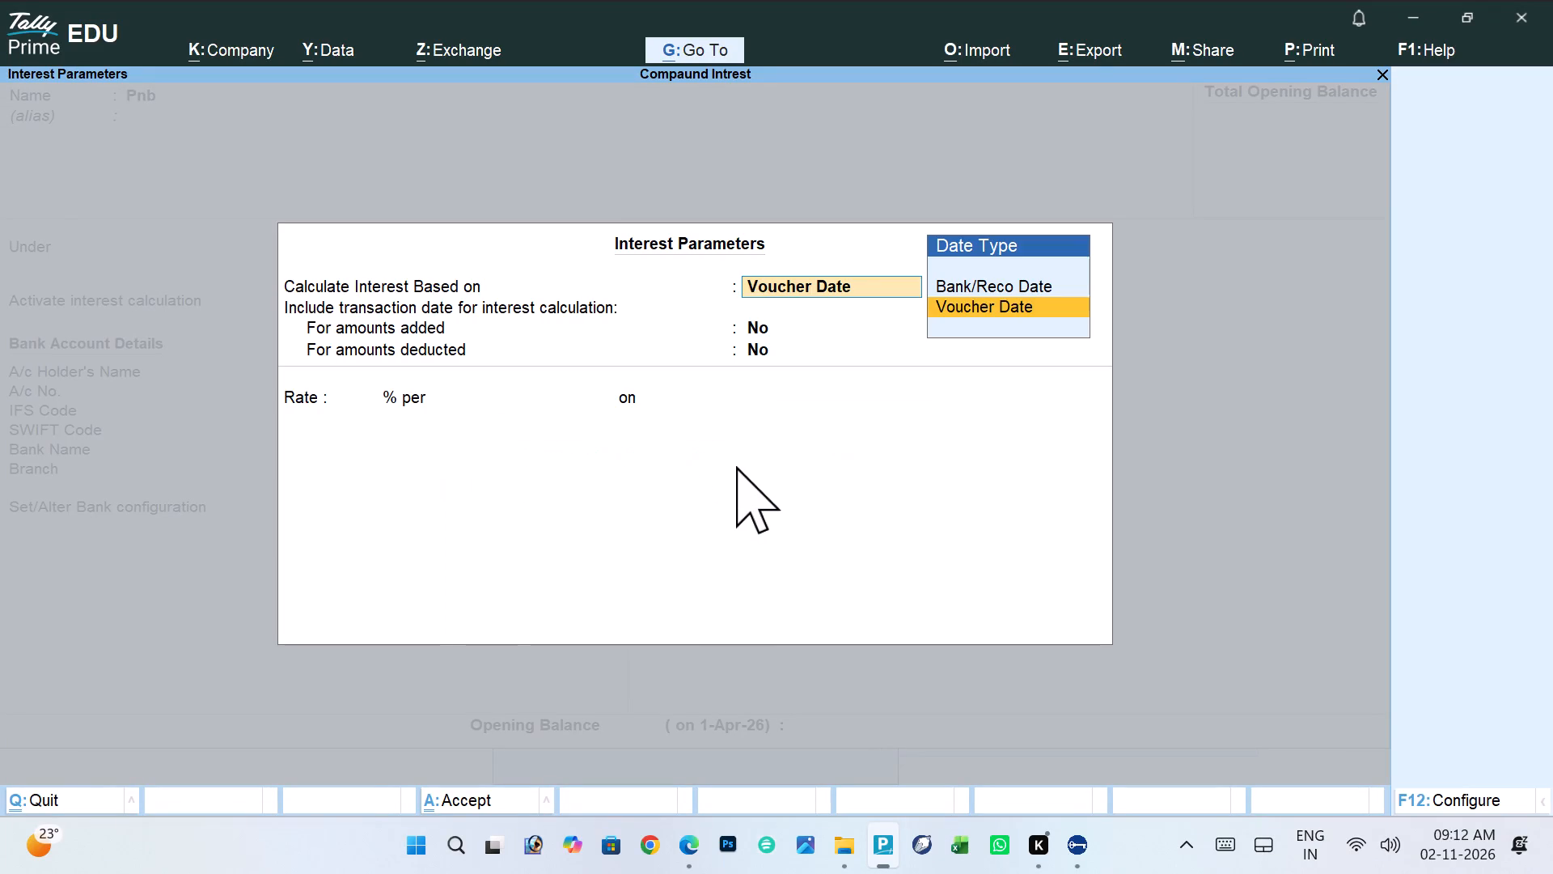
Base the interest calculation on Voucher Date, with transaction date inclusion kept at No for both amounts added and amounts deducted.
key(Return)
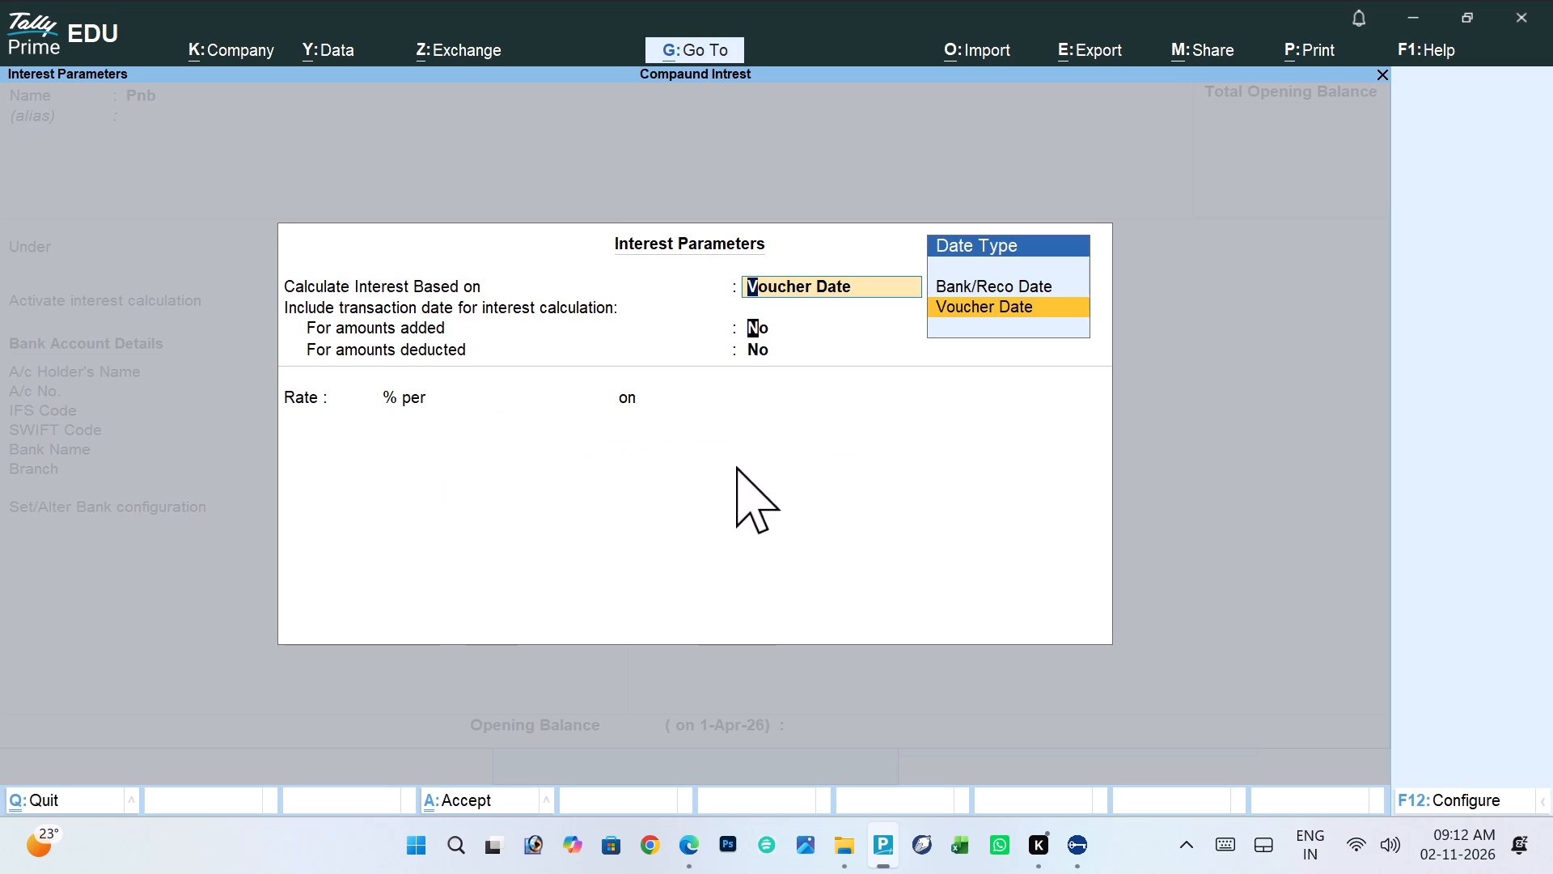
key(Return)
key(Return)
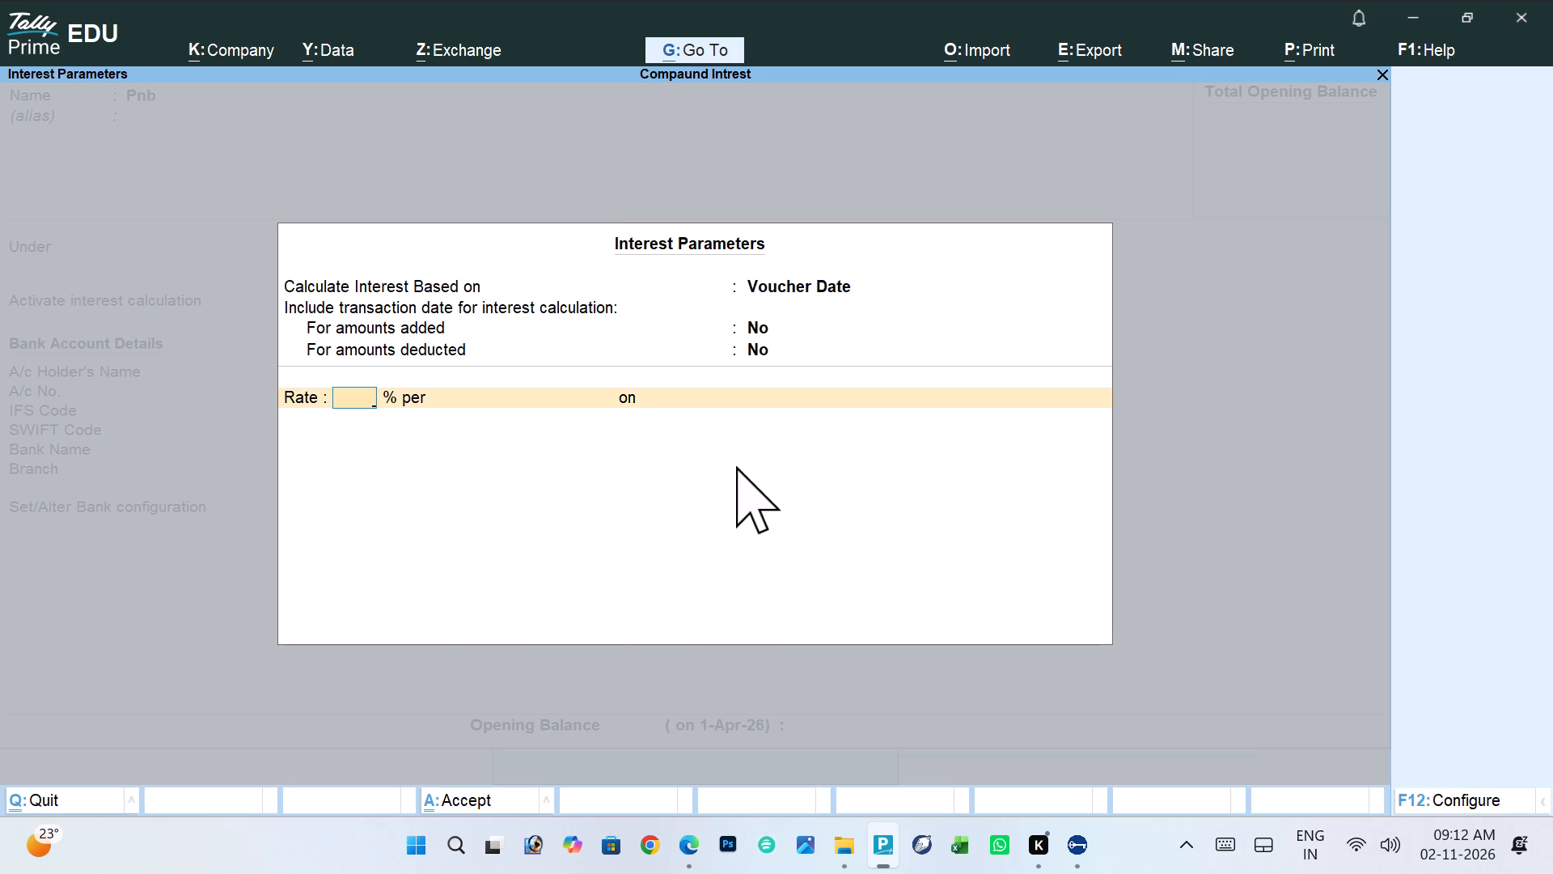
Set the first interest rate to 10% per Calendar Month on All Balances, applicable from 1-Apr-26 to 1-May-26, without rounding.
text(10)
key(Return)
key(Down)
key(Down)
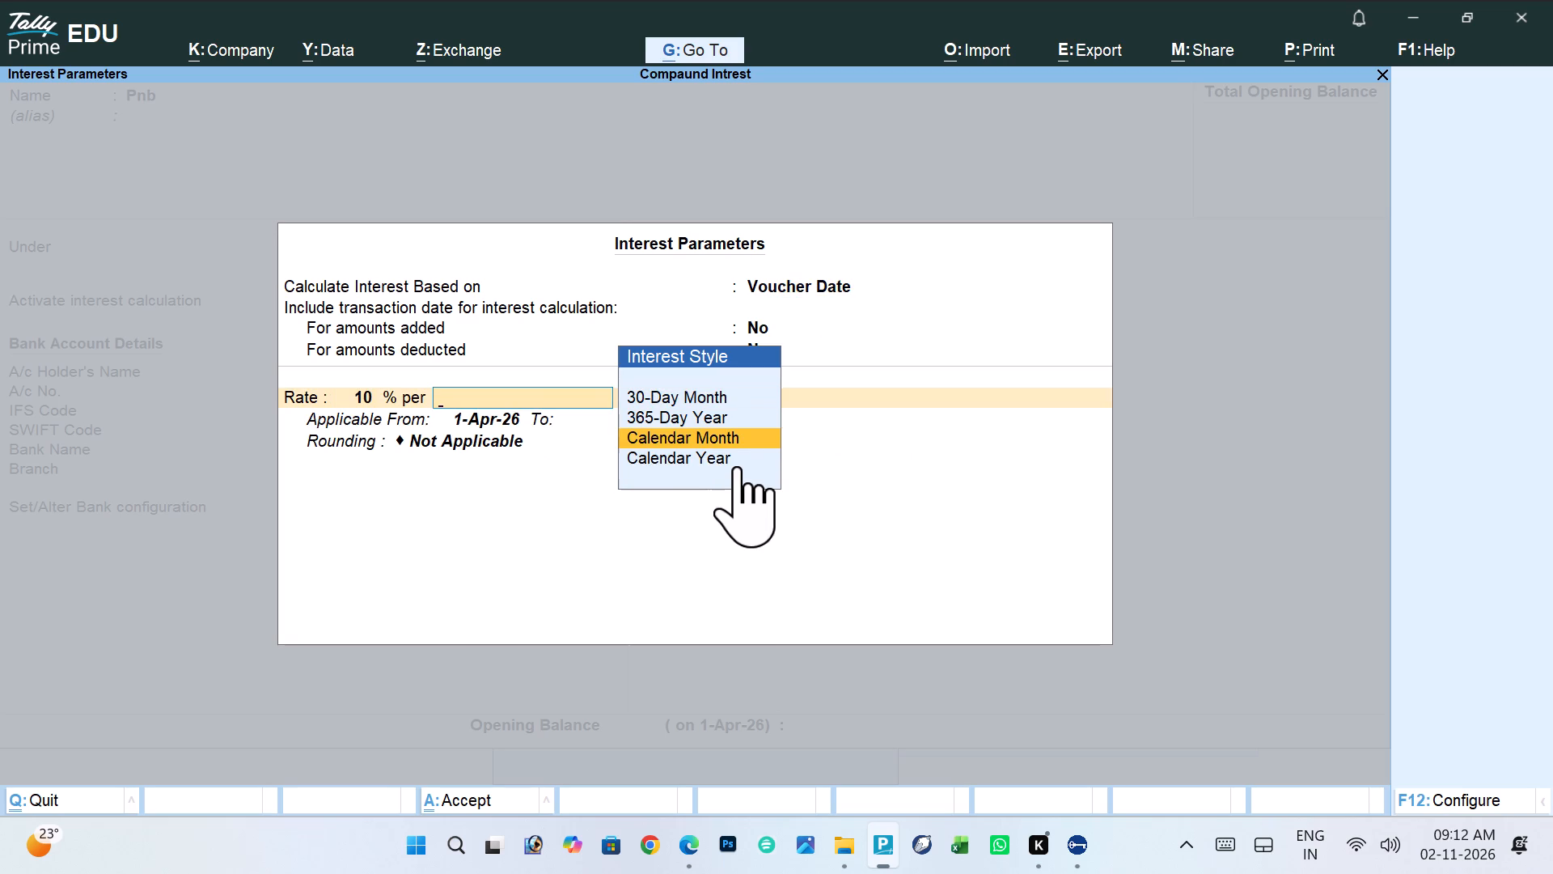
key(Return)
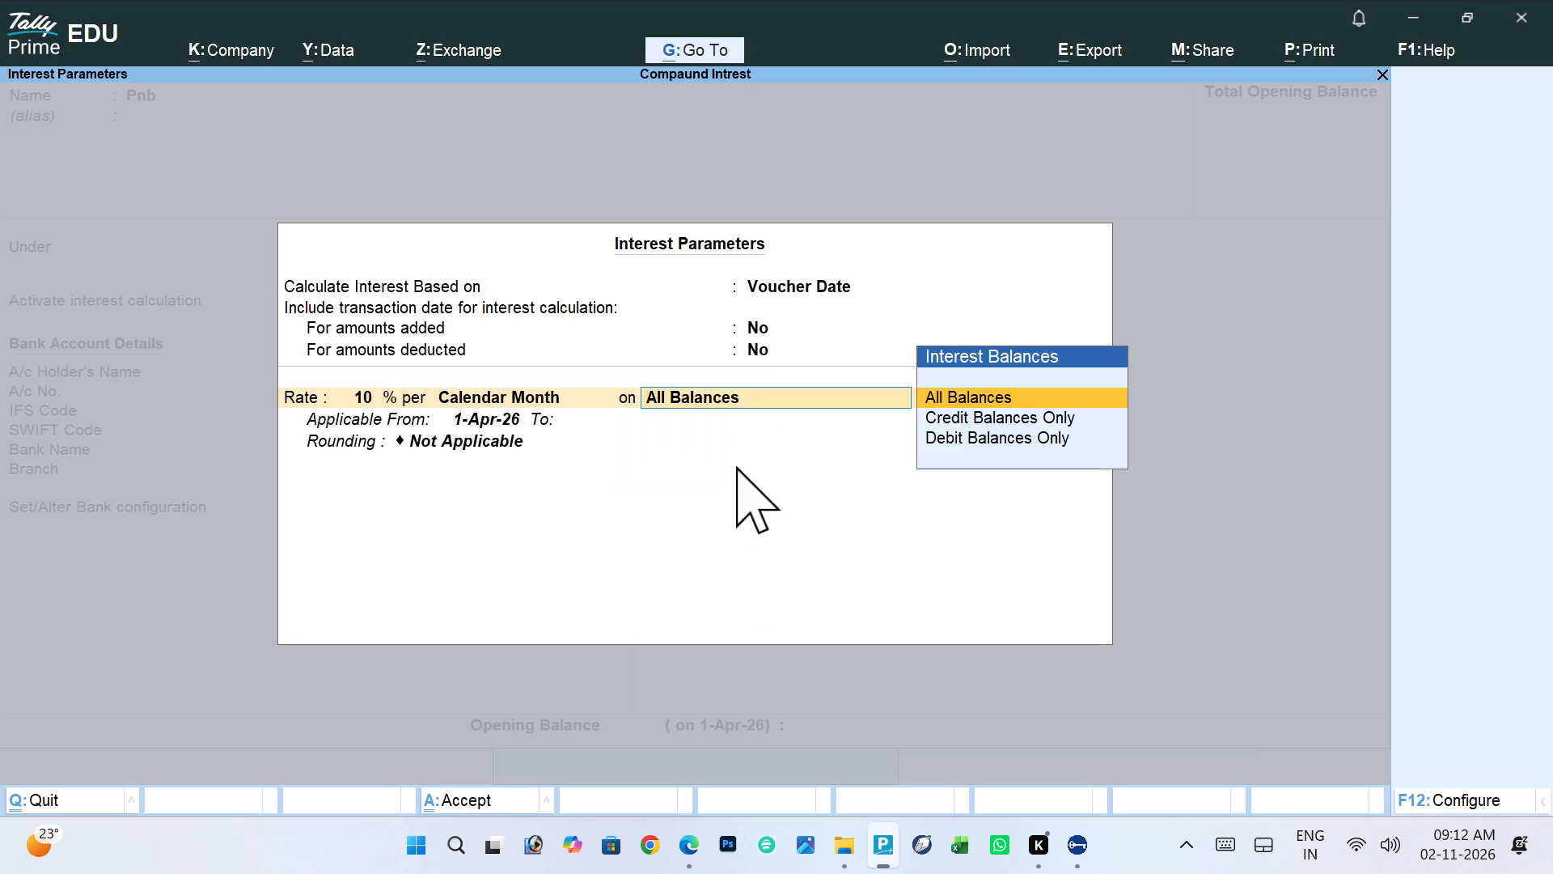
key(Return)
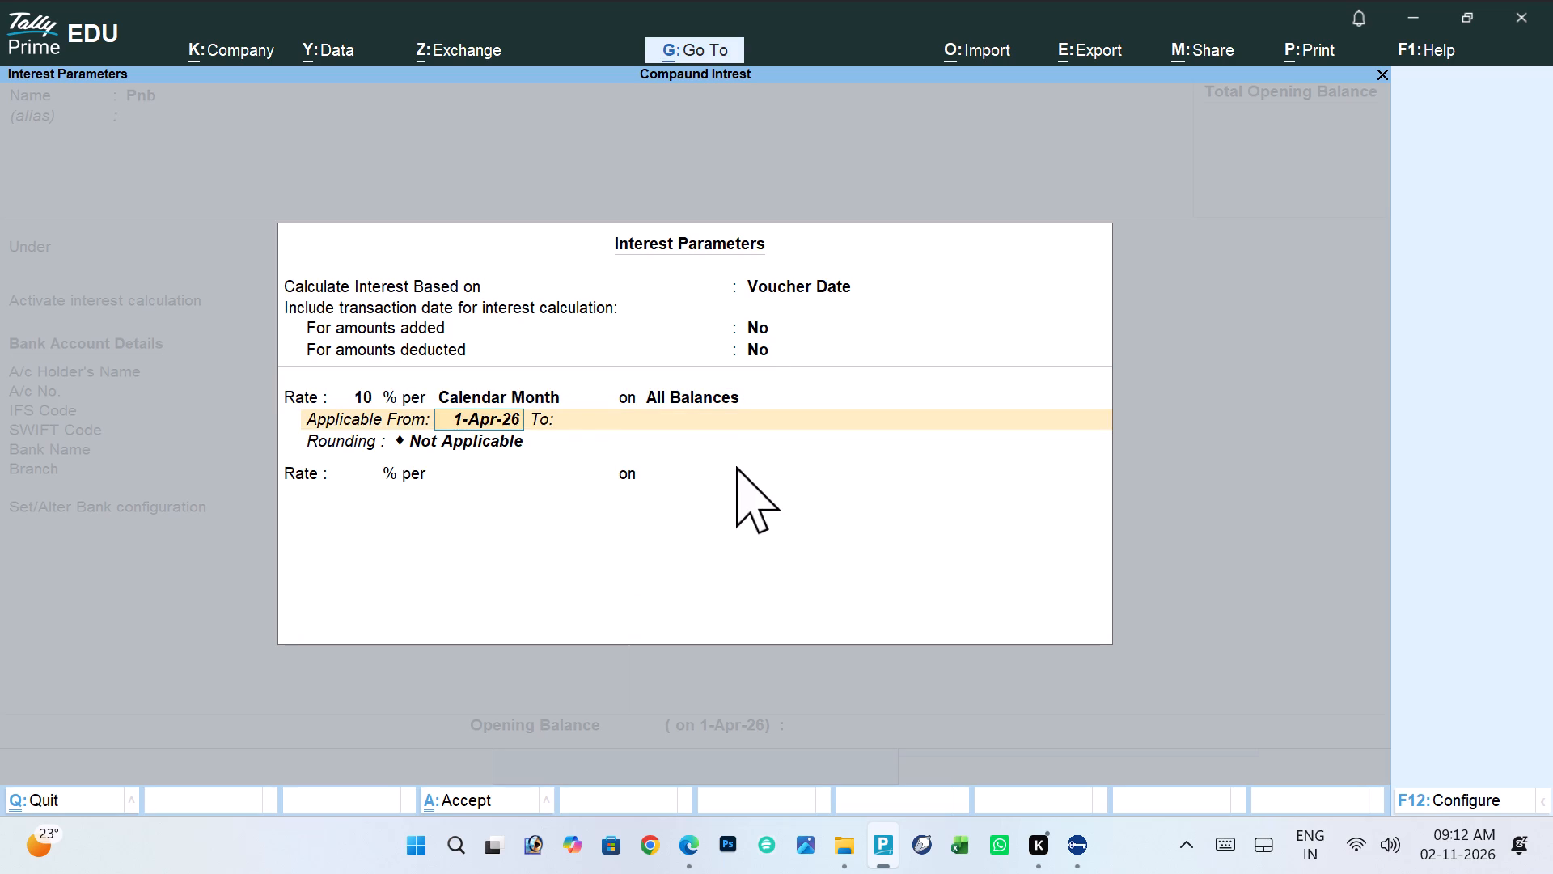
text(01-04)
key(Return)
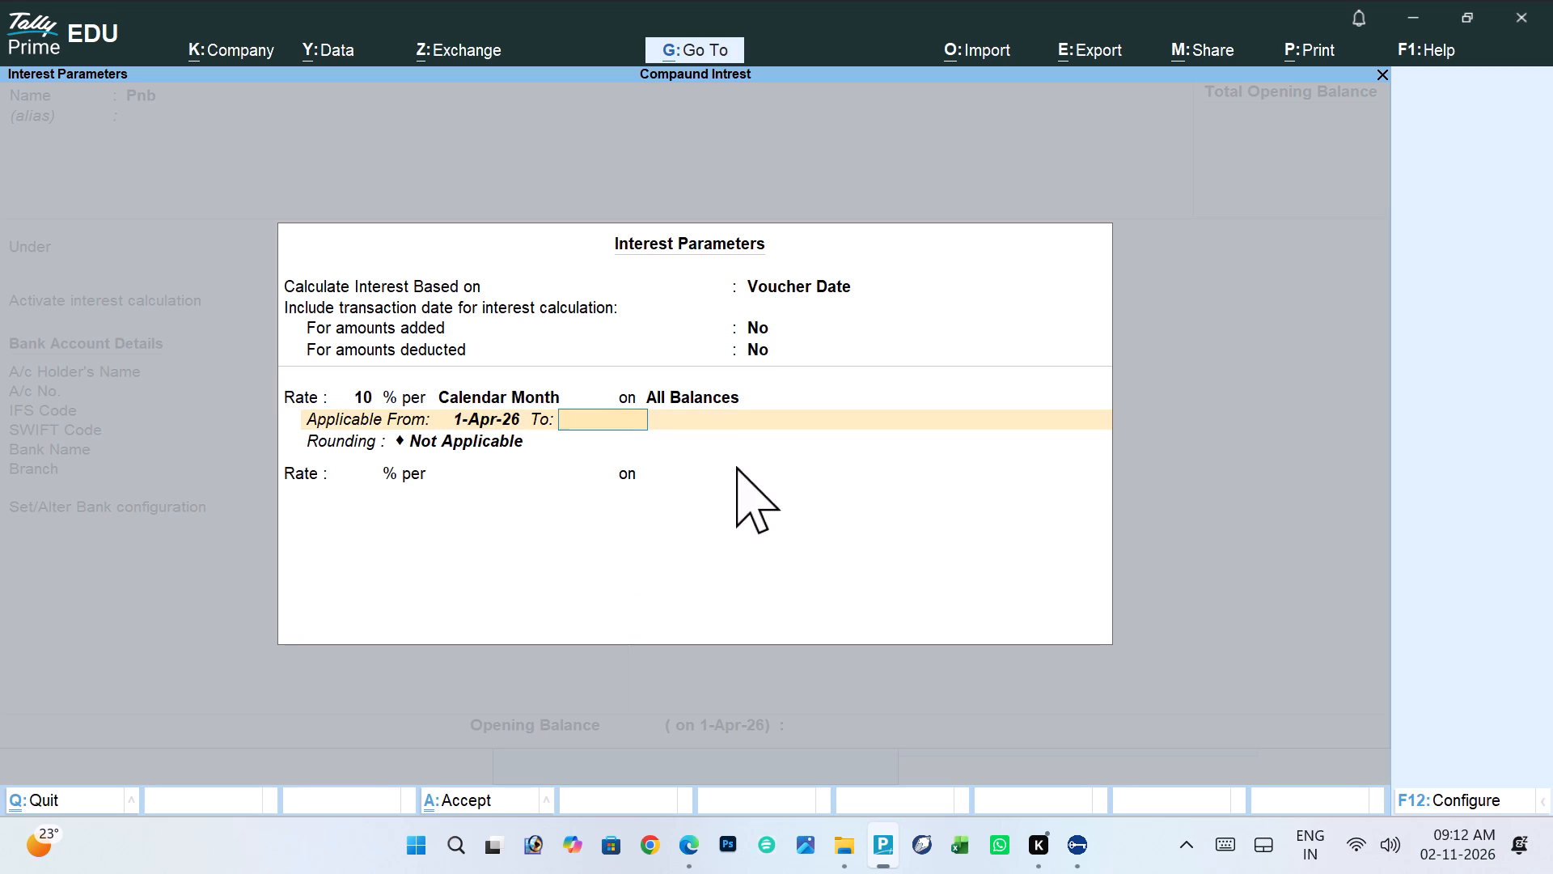
text(01-05)
key(Return)
key(Return)
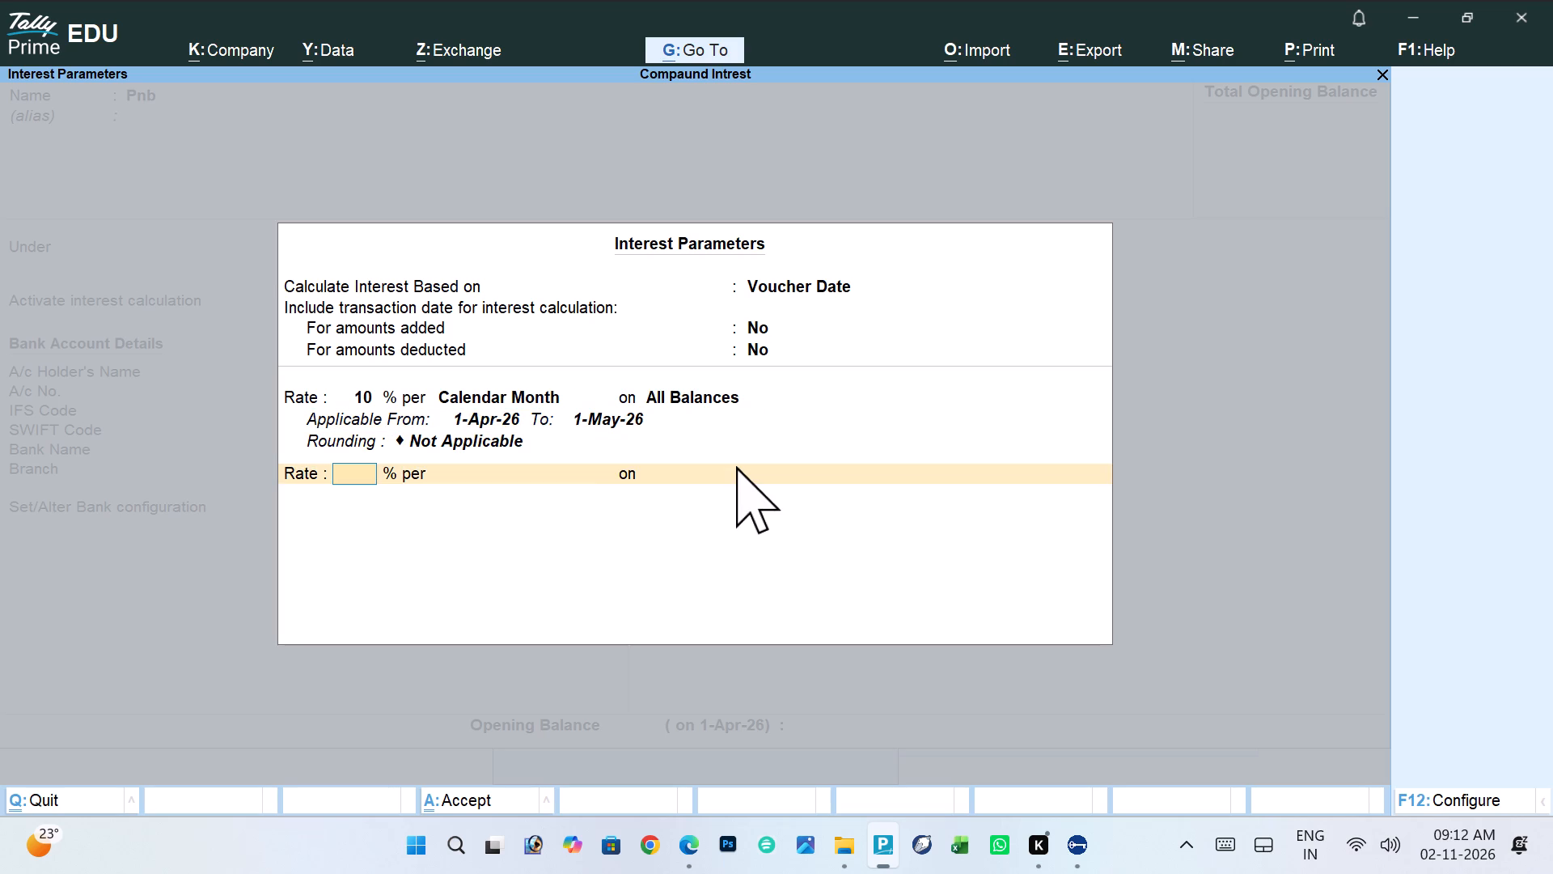
Set the second interest rate to 12% per Calendar Month on All Balances, applicable from 1-May-26 to 1-Jun-26, without rounding.
text(12)
key(Return)
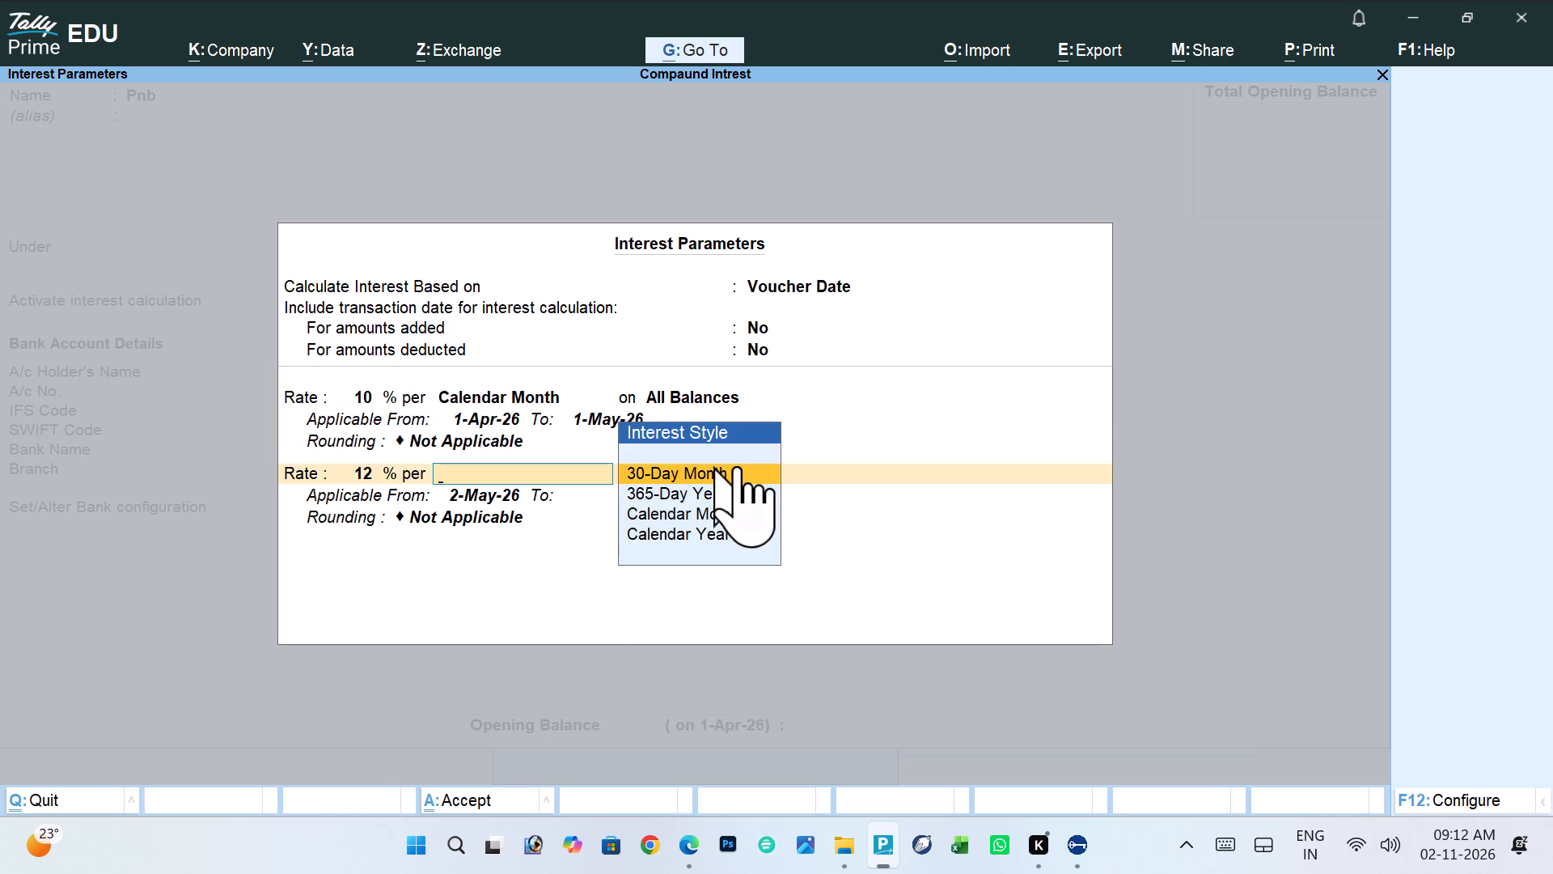
key(Down)
key(Down)
key(Down)
key(Up)
key(Return)
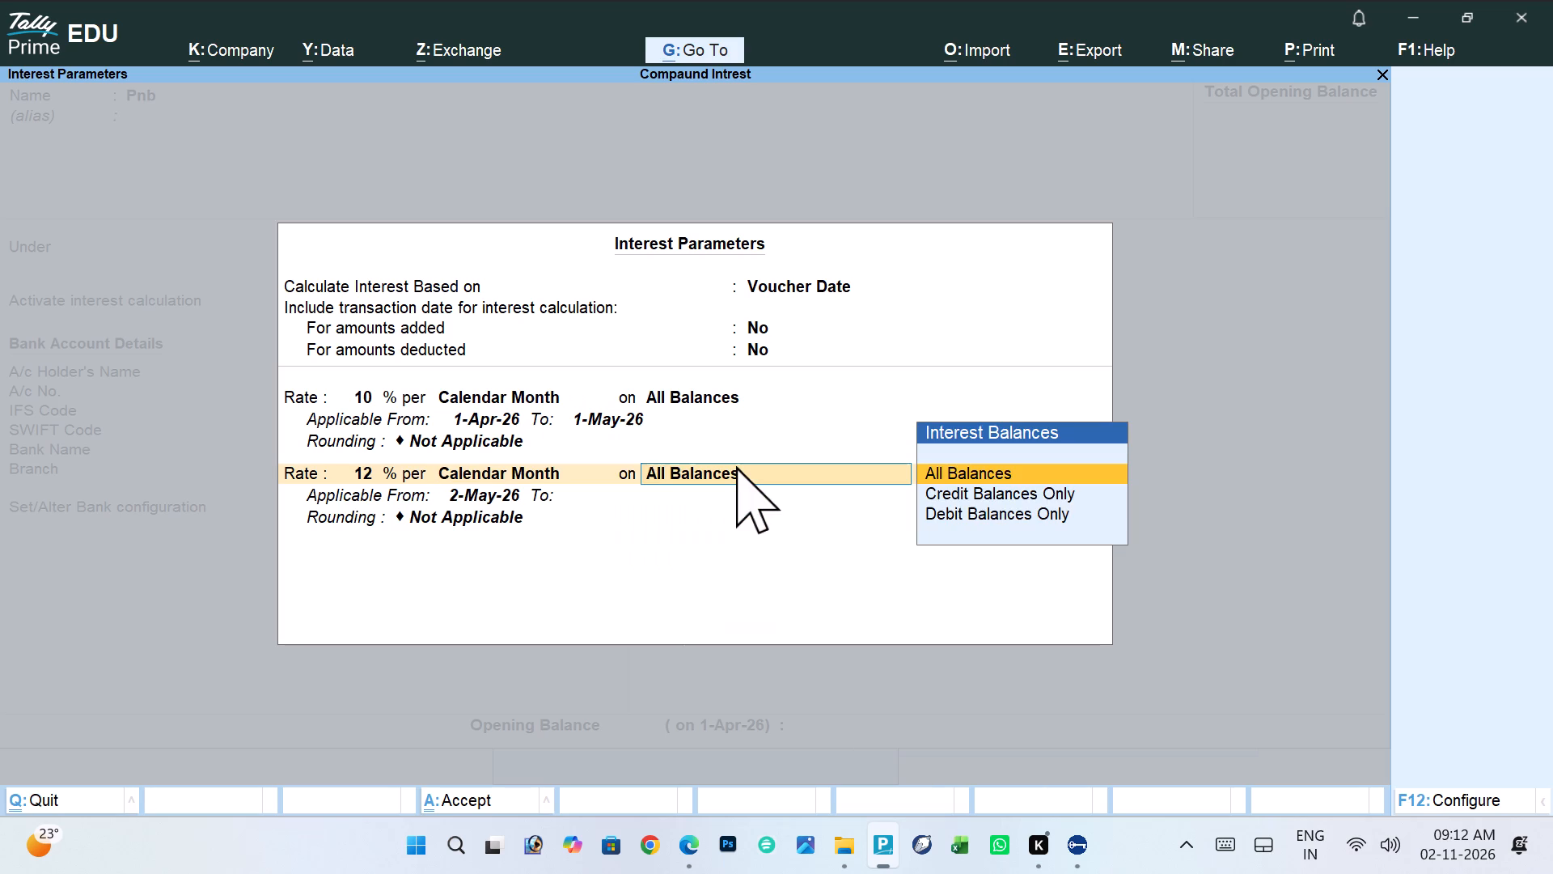
key(Return)
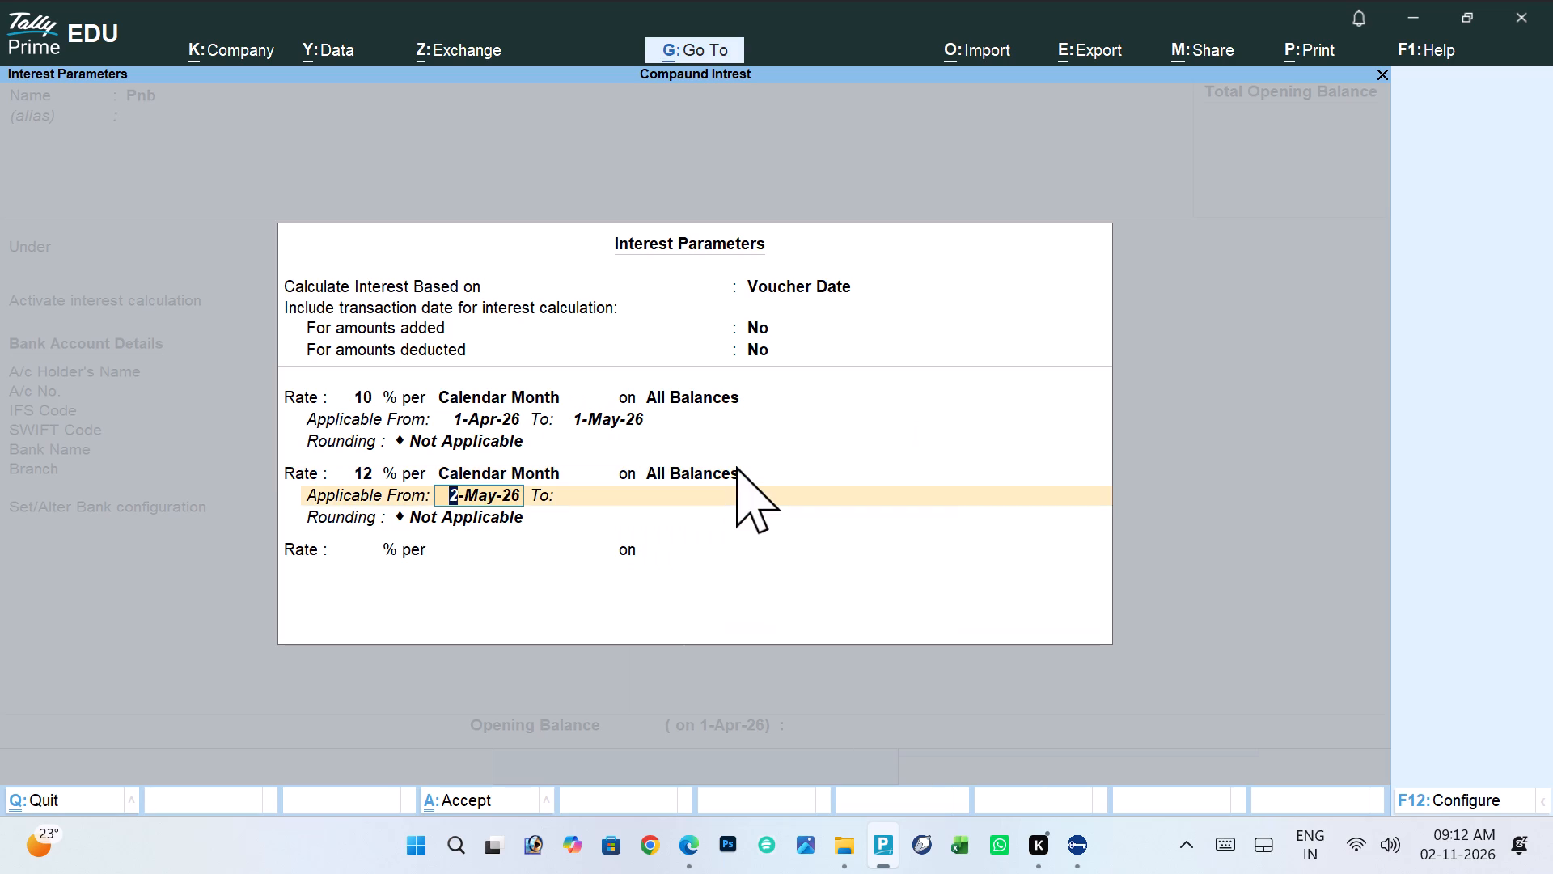
text(01-)
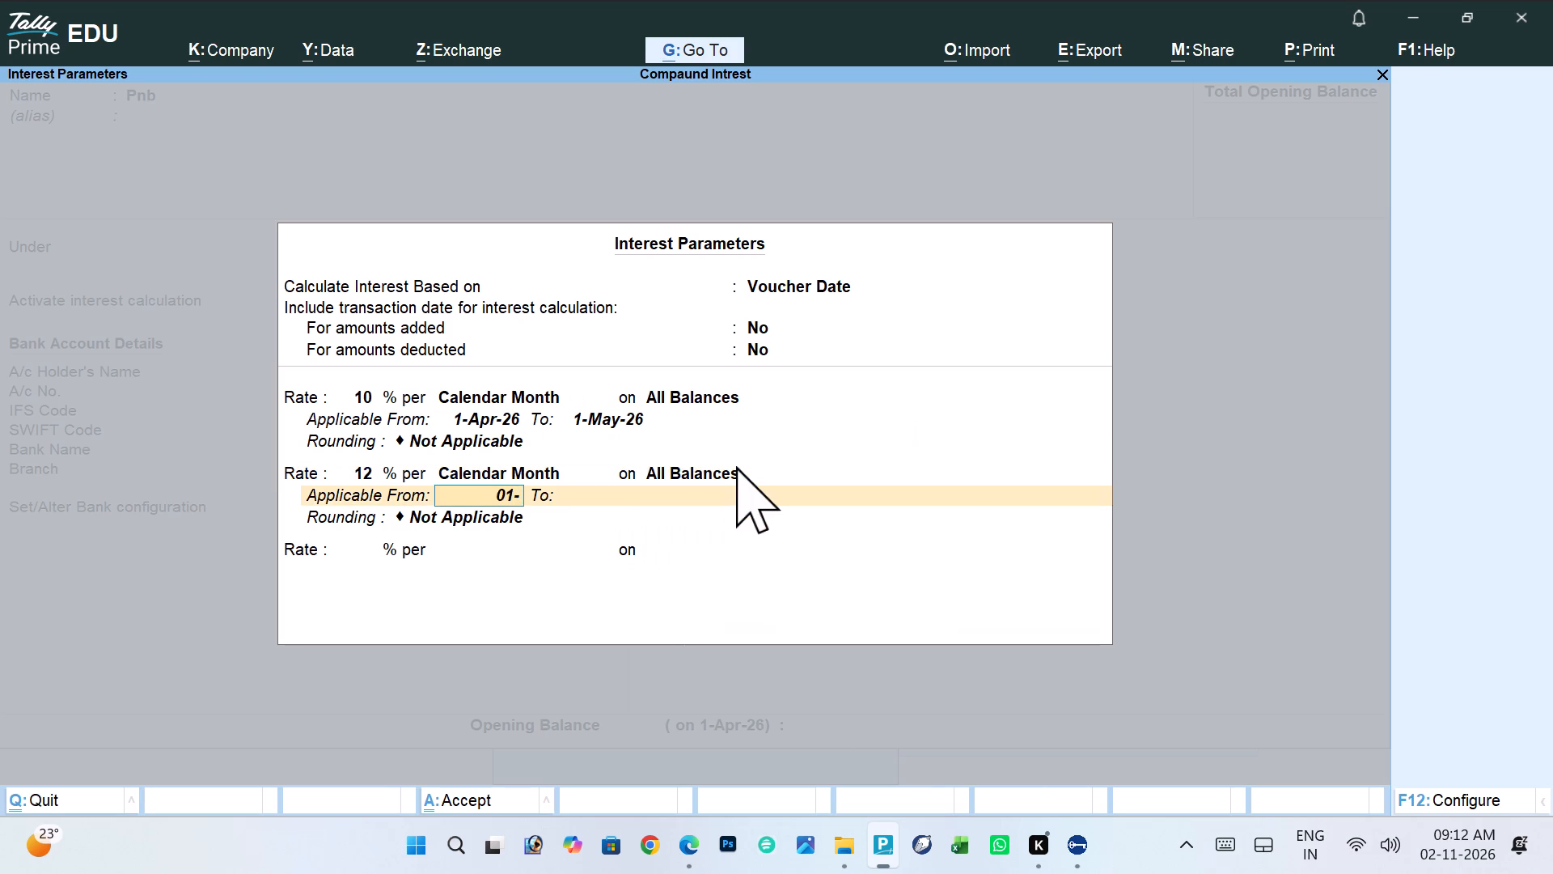
text(05)
key(Return)
text(01-06)
key(Return)
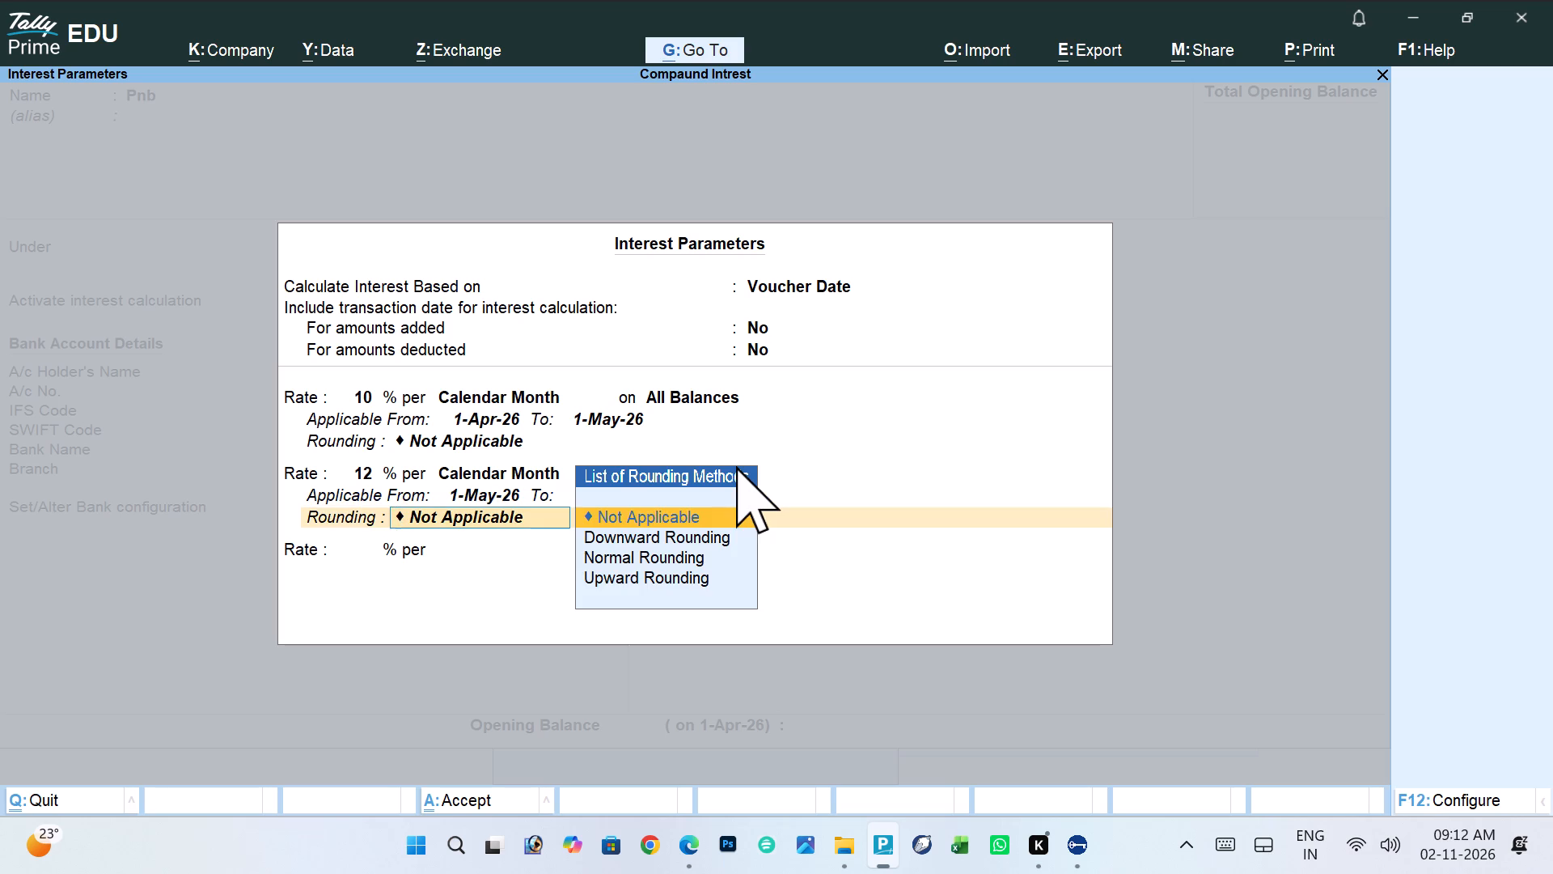
key(Return)
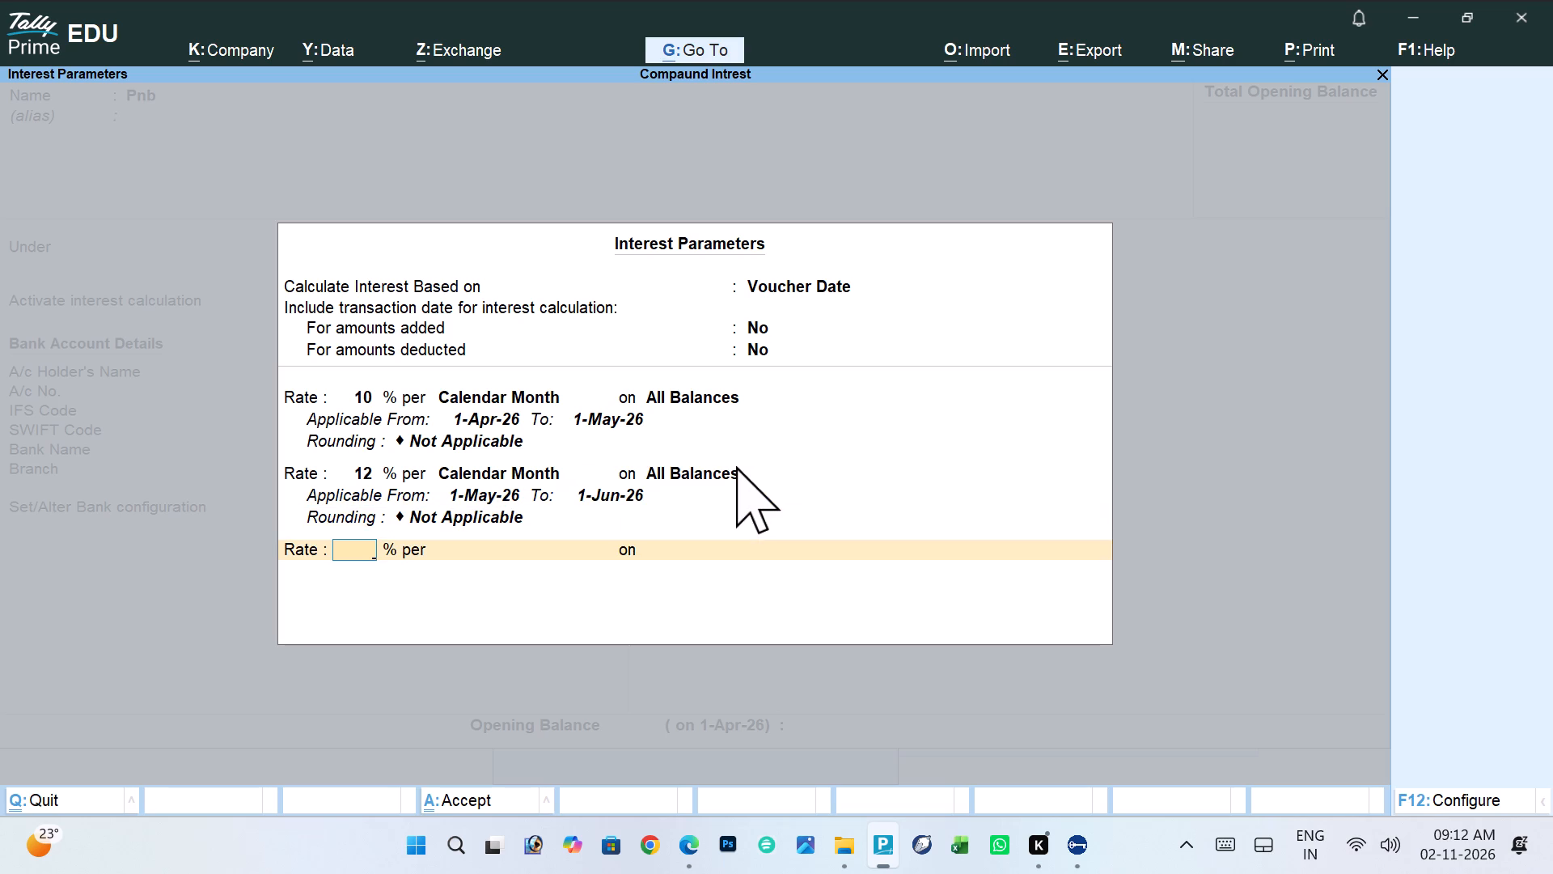
Add a third interest rate of 15% per Calendar Month on All Balances, applicable from 1-Jun-26 to 1-Jul-26, without rounding.
text(15)
key(Return)
key(Down)
key(Down)
key(Return)
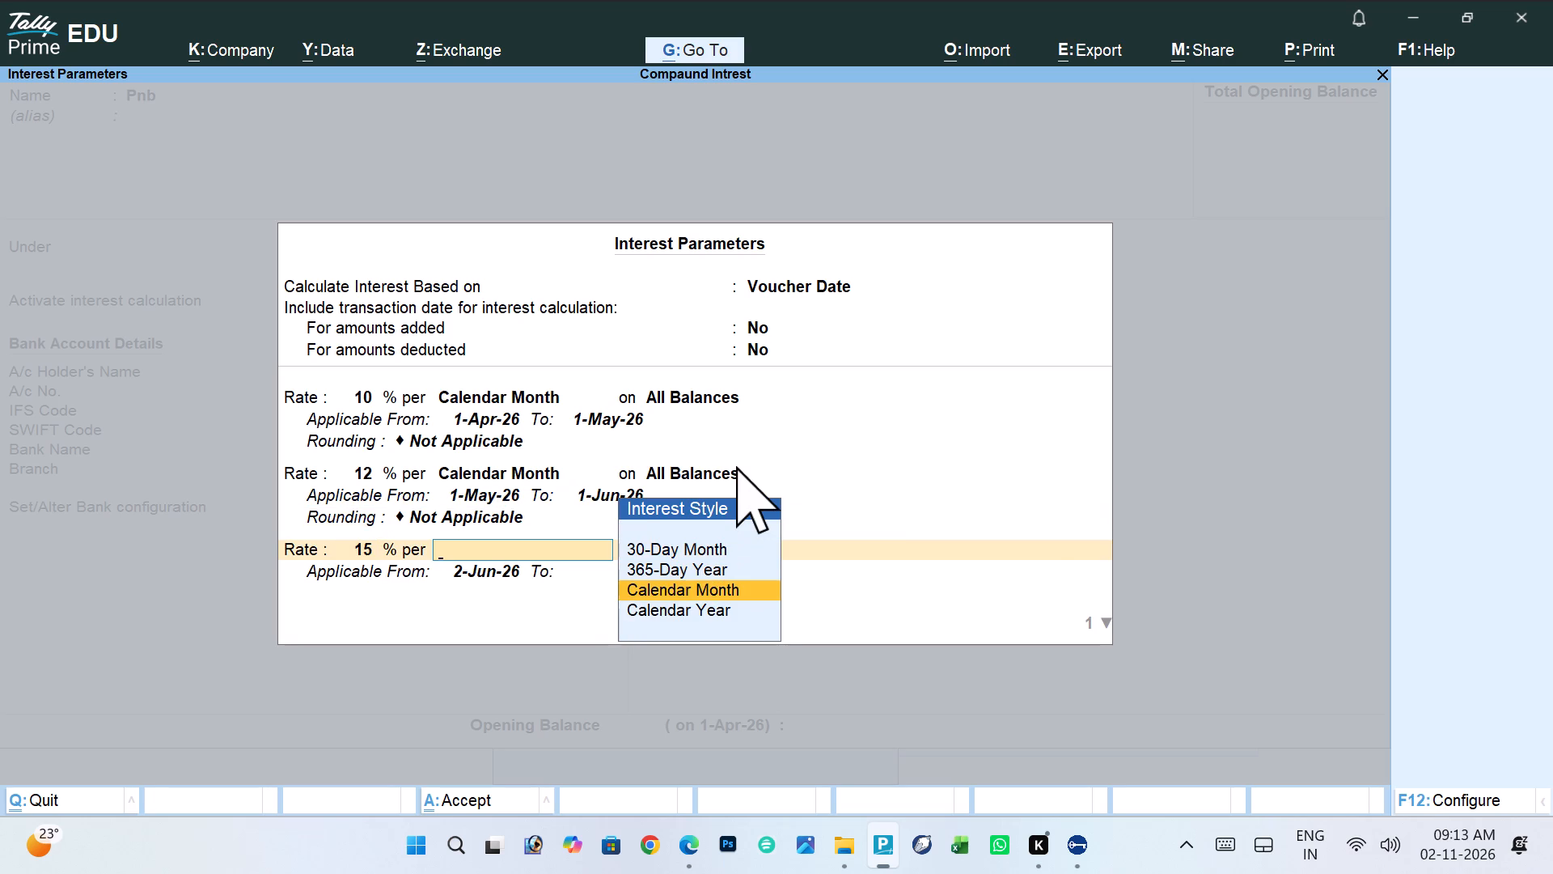
key(Return)
text(01-6-07)
key(BackSpace)
key(BackSpace)
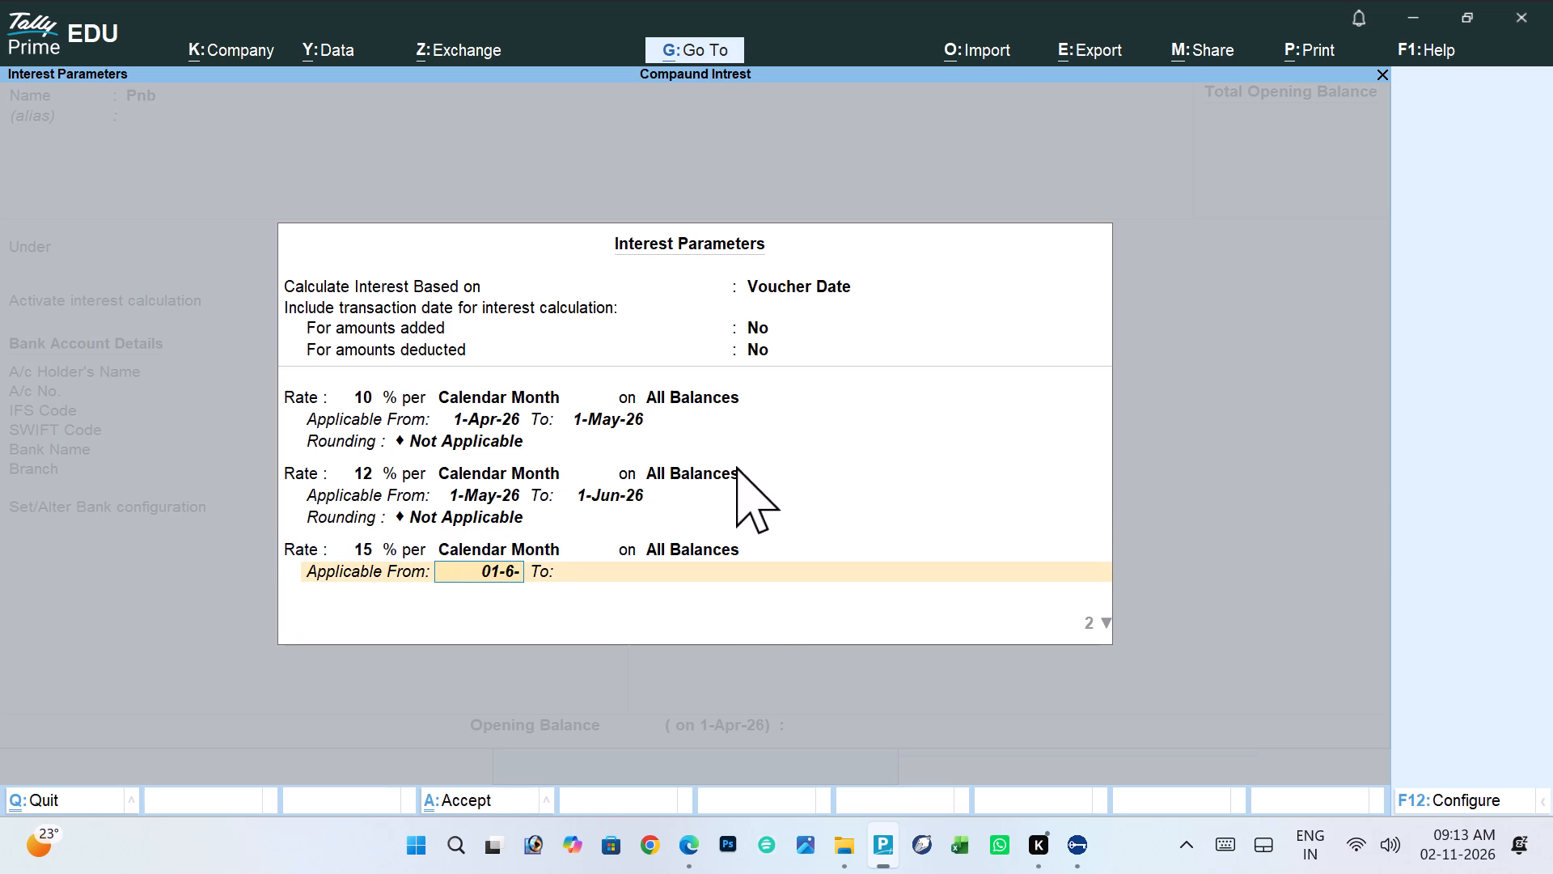
key(Return)
text(01-07)
key(Return)
key(Return)
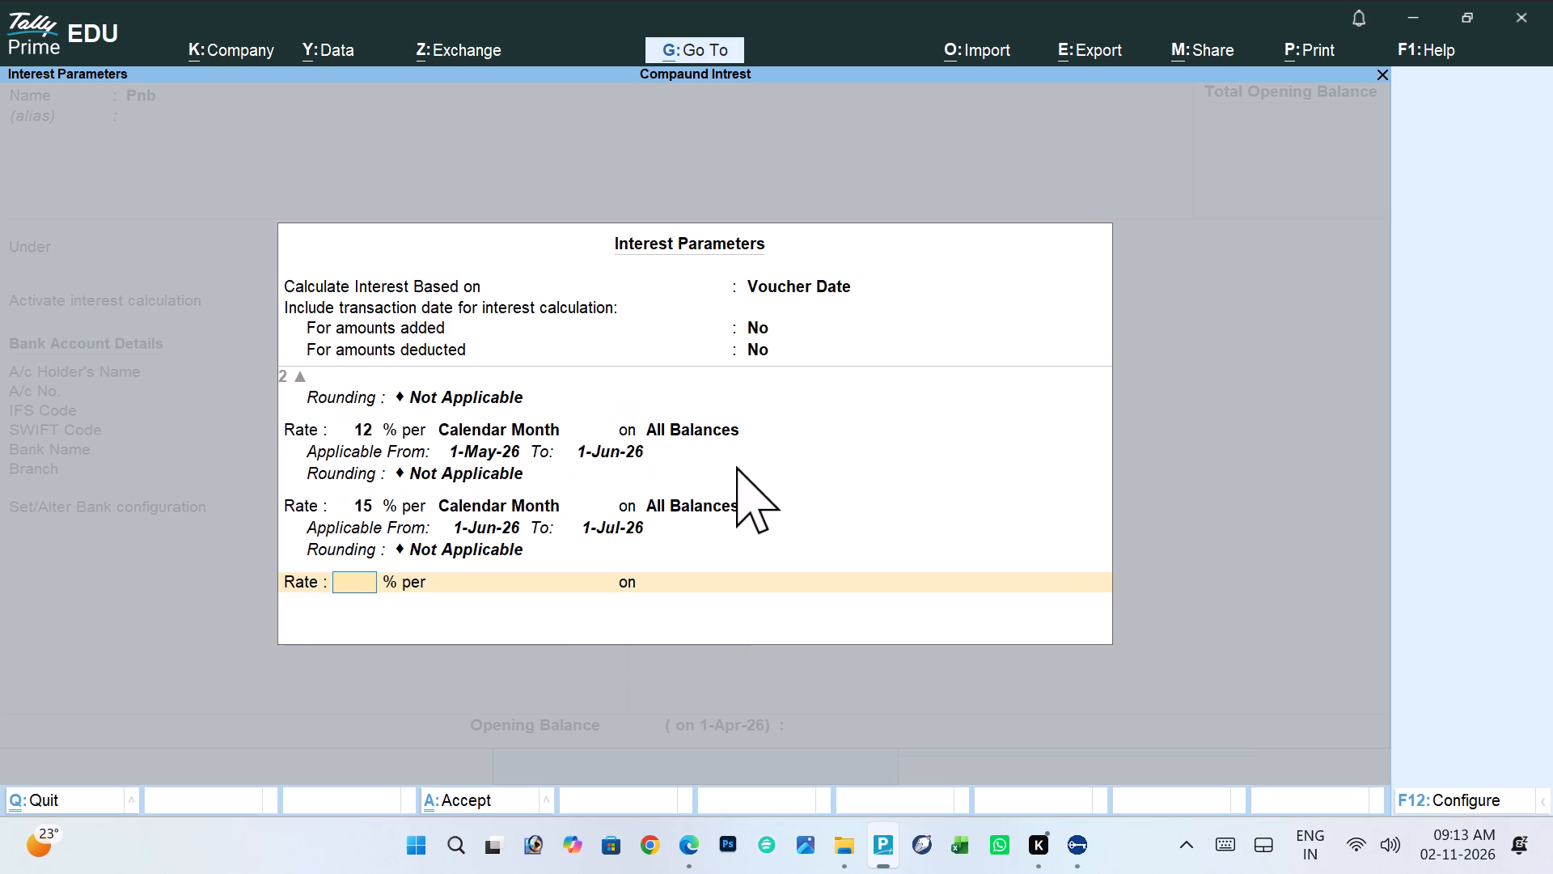
Add a fourth interest rate of 18% per Calendar Month on All Balances, applicable from 1-Jul-26 to 1-Aug-26, without rounding.
text(18)
key(Return)
key(Down)
key(Down)
key(Return)
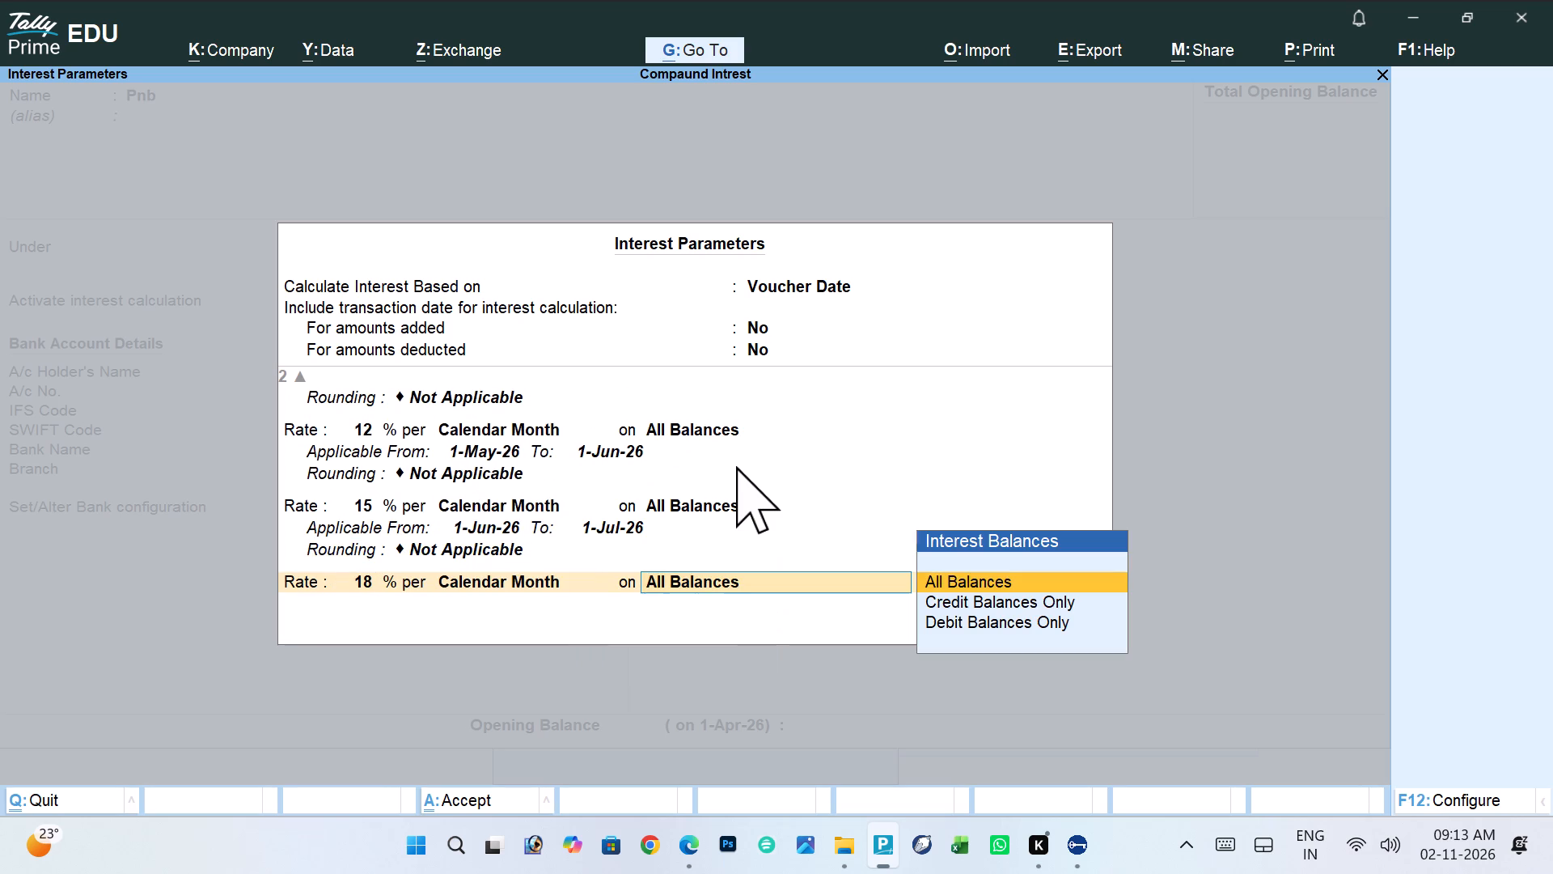
key(Return)
key(1)
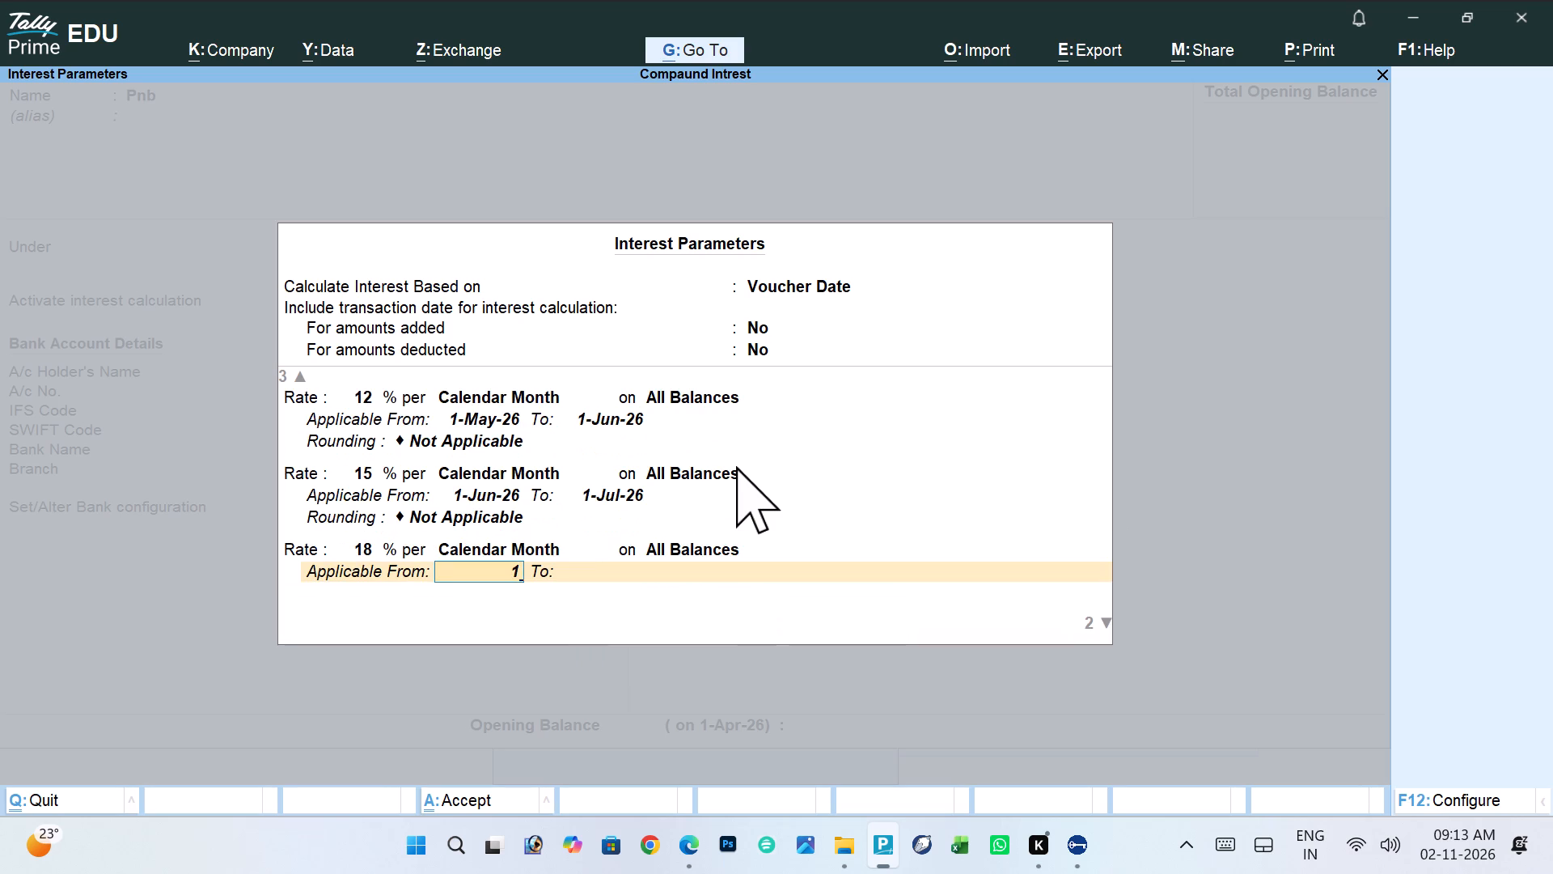
text(-7)
key(Return)
text(01-08)
key(Return)
key(Return)
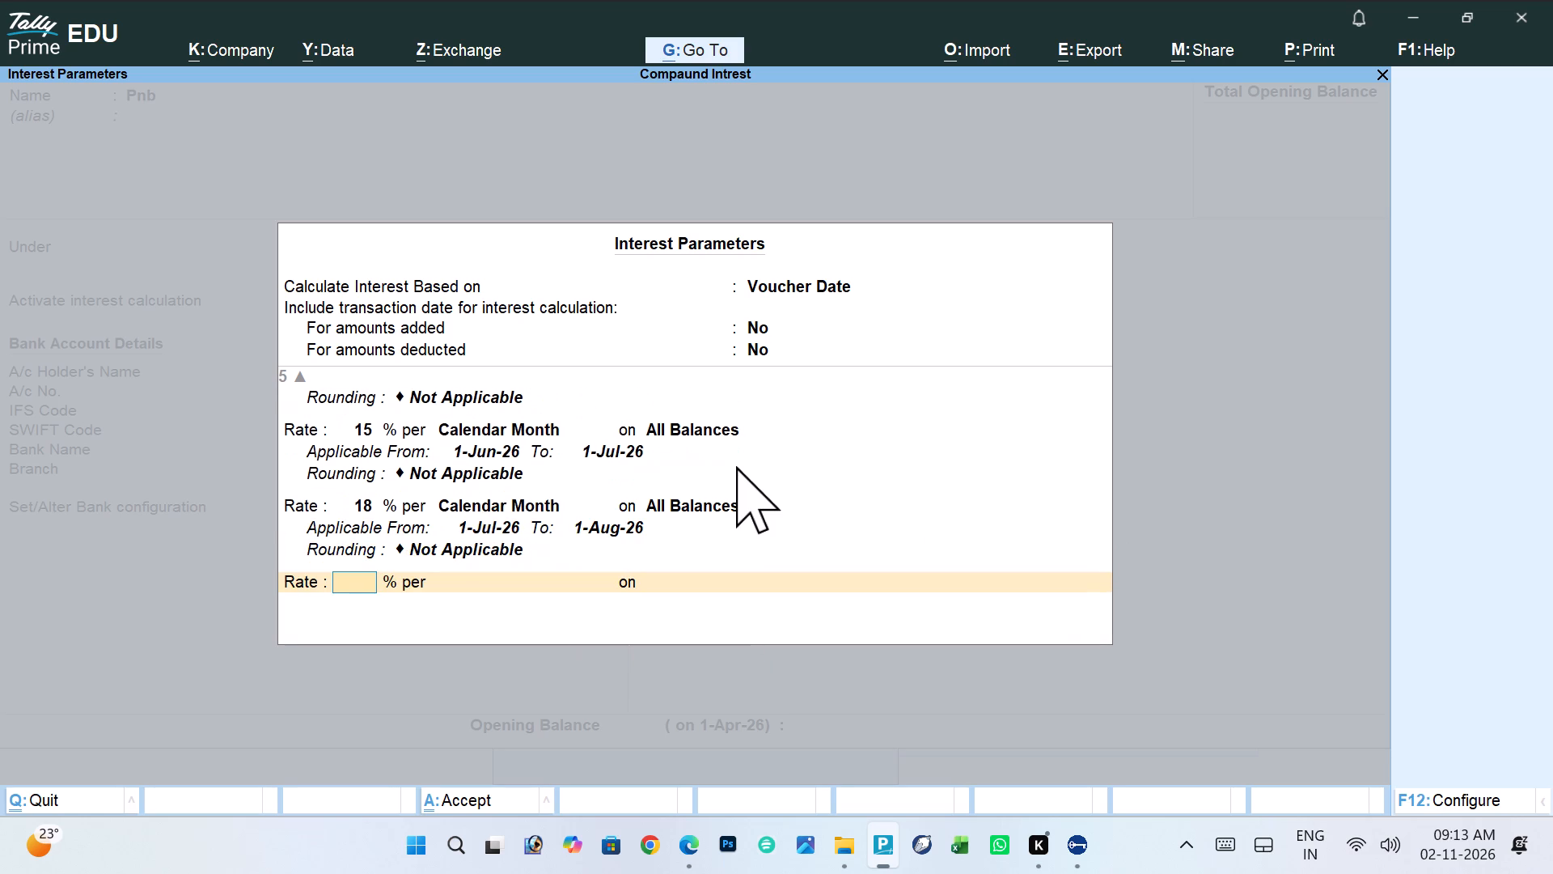
Accept the interest parameters, save the Pnb ledger and return to the Gateway of Tally.
key(Return)
key(ctrl+a)
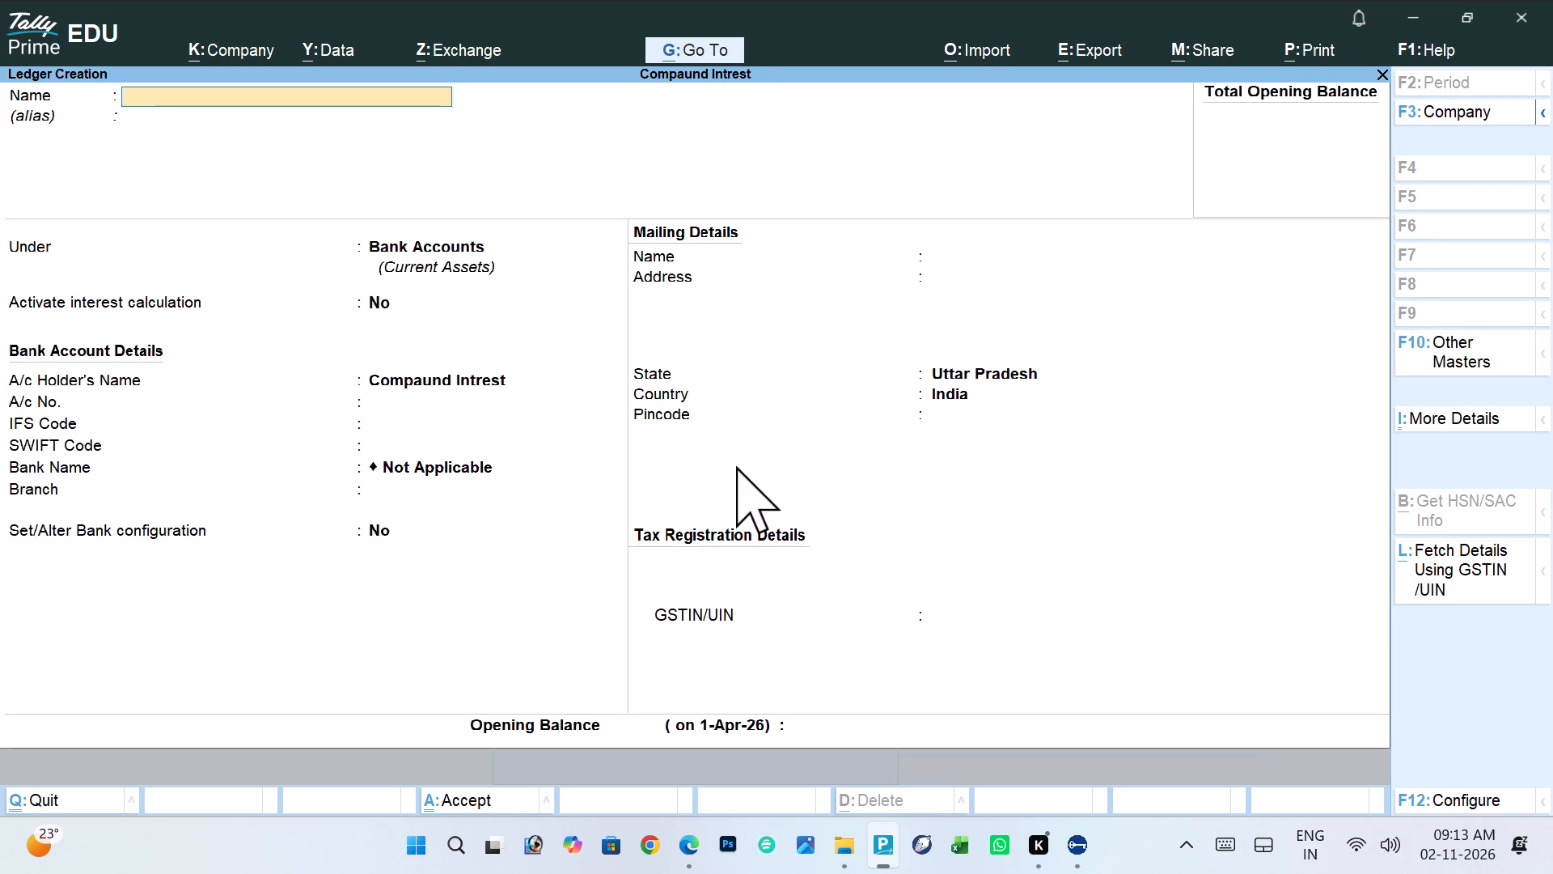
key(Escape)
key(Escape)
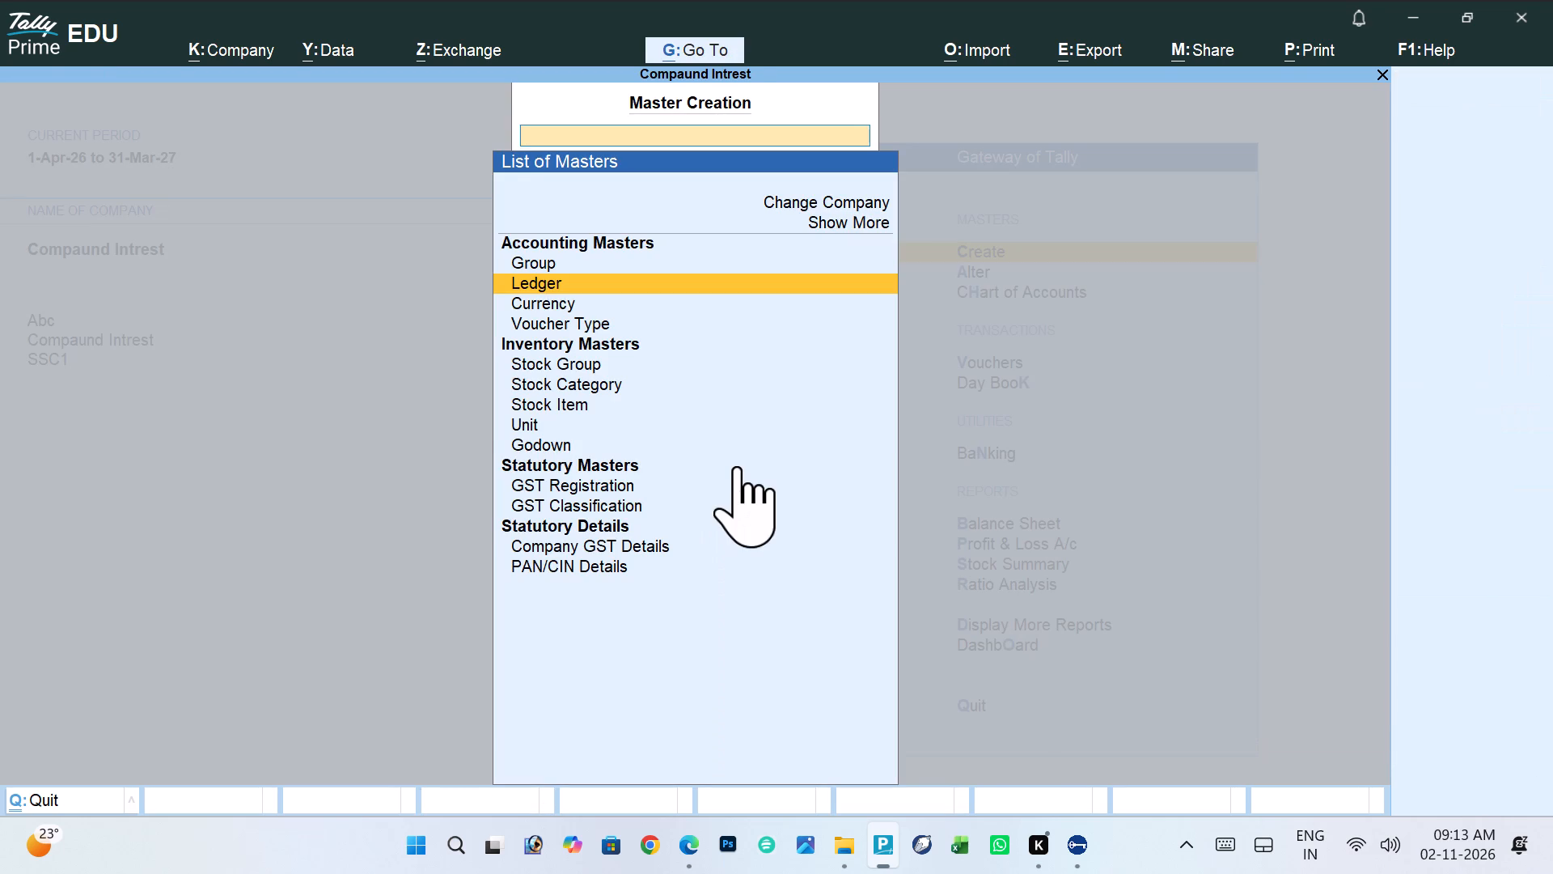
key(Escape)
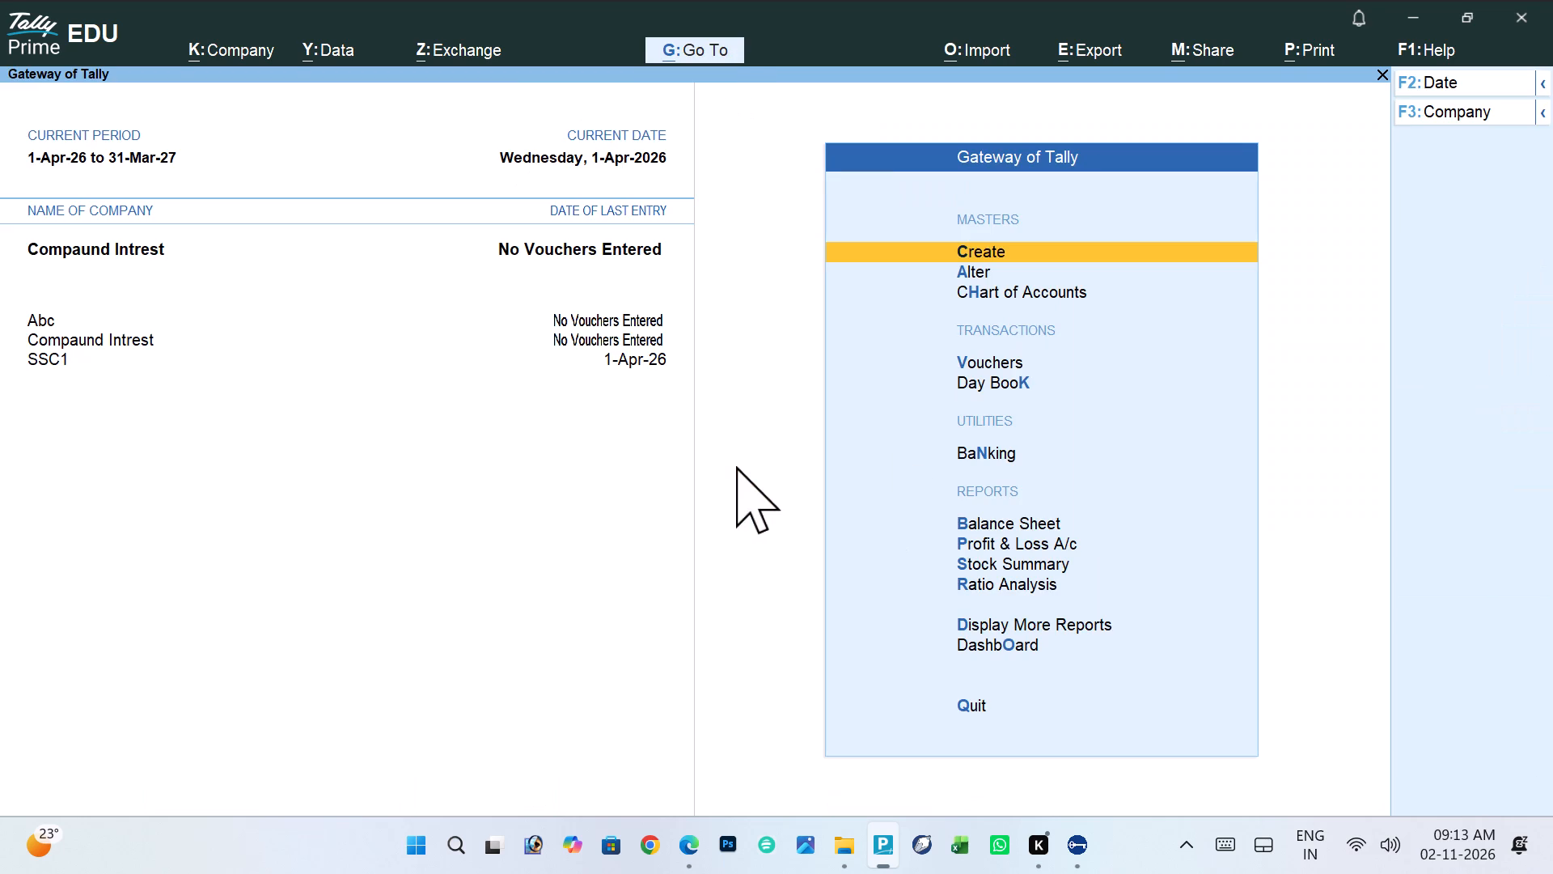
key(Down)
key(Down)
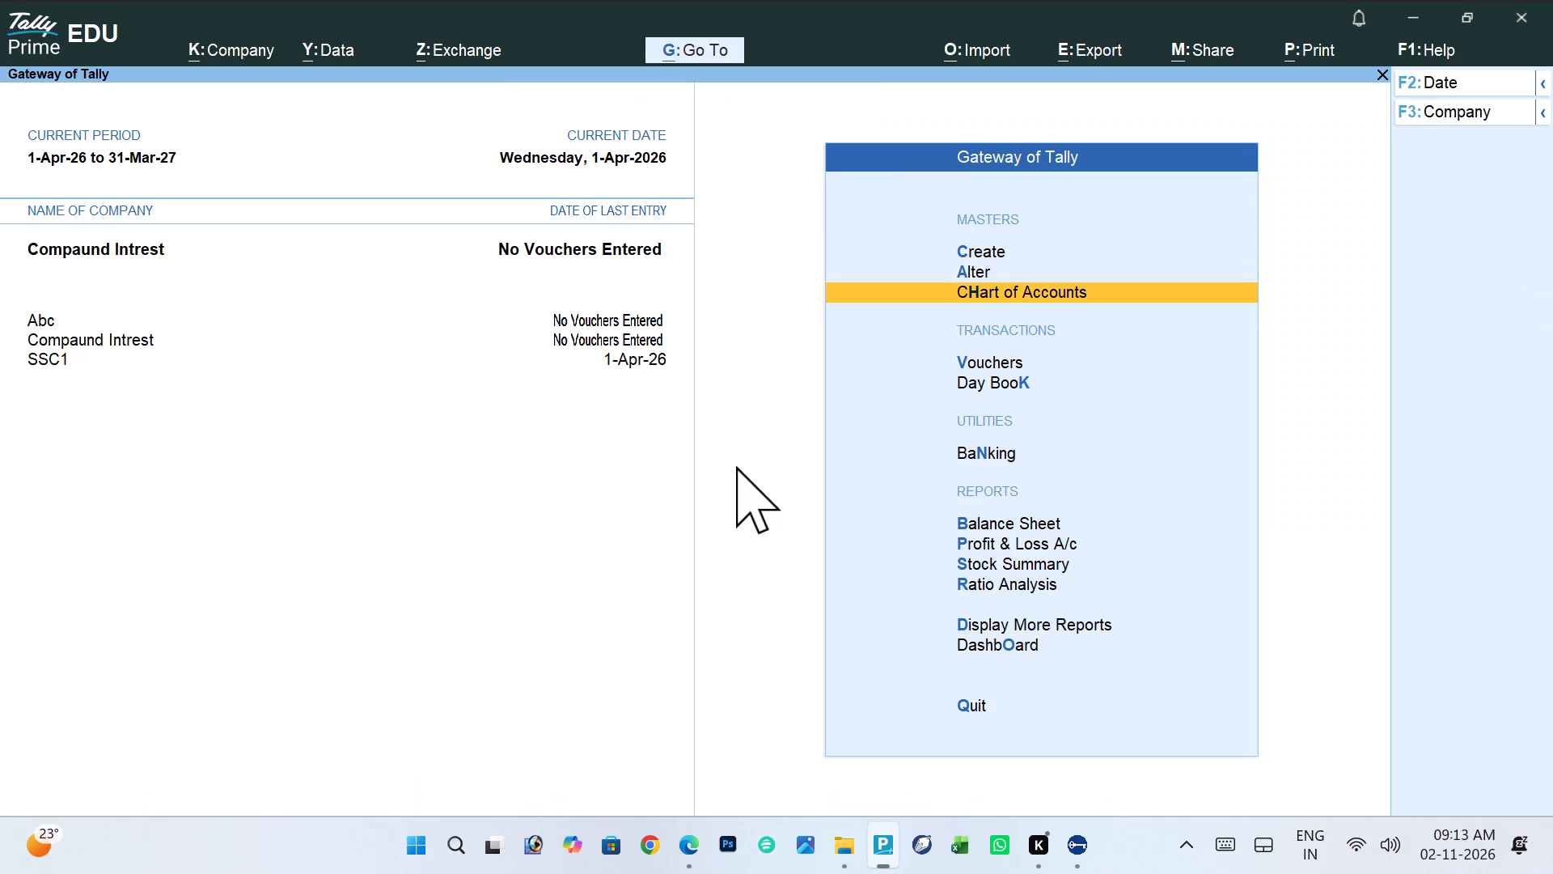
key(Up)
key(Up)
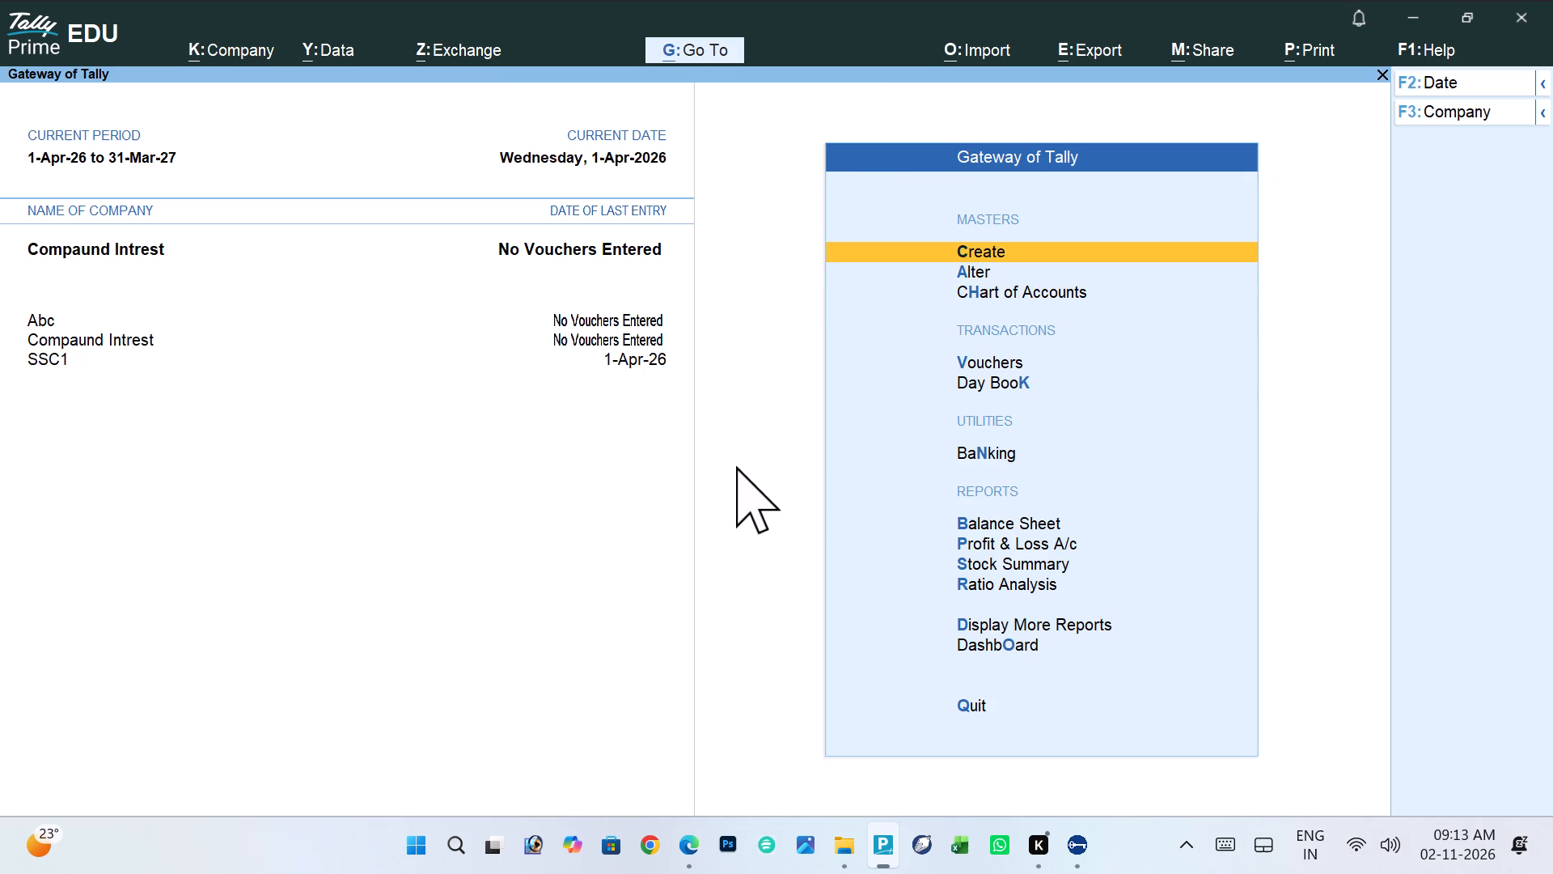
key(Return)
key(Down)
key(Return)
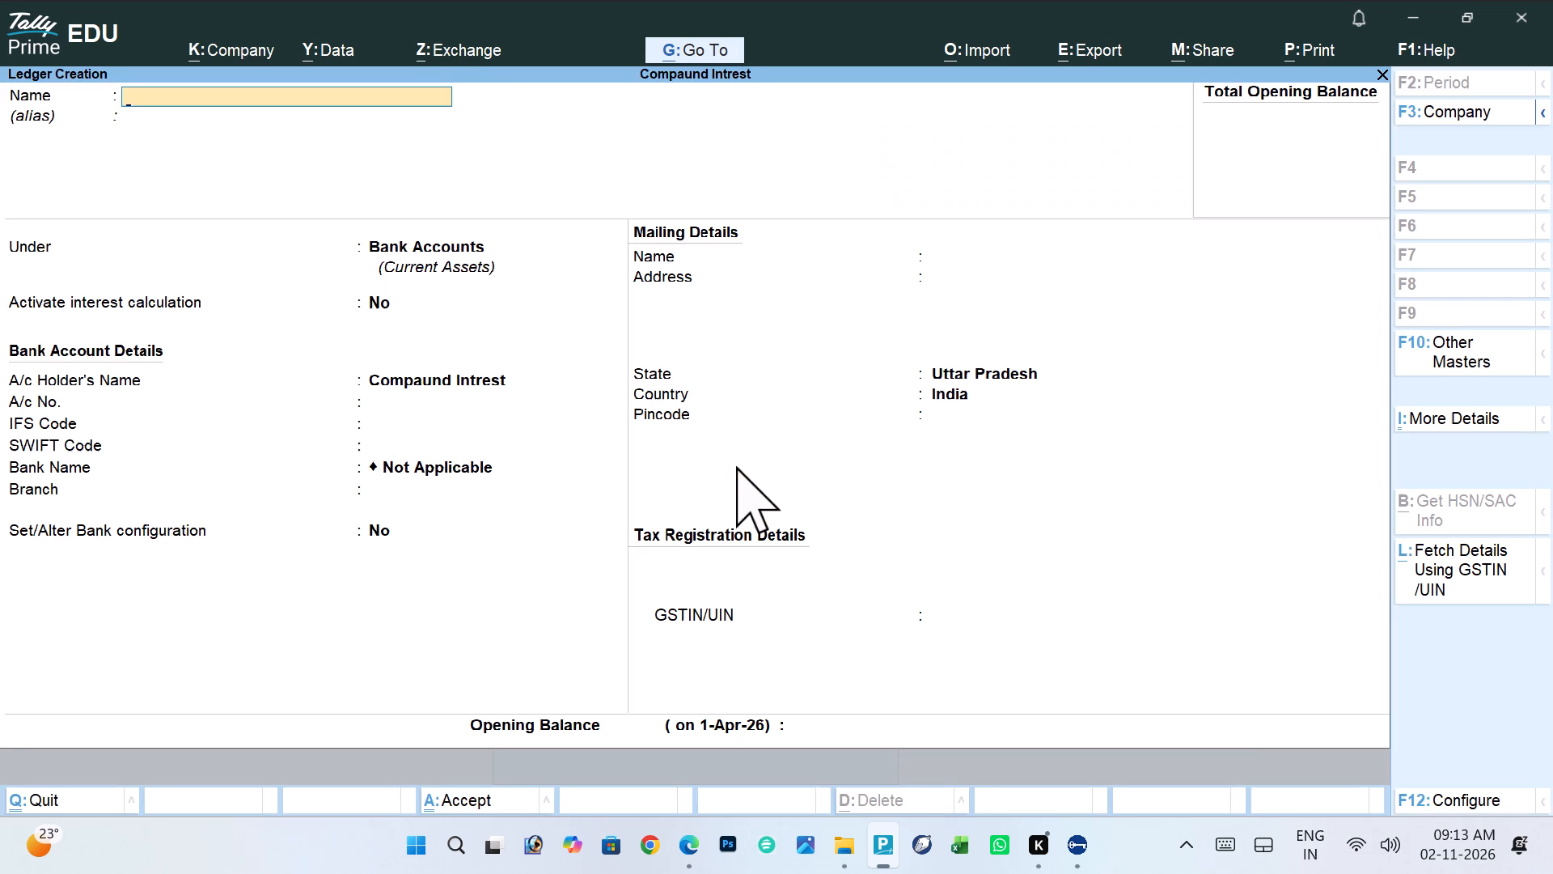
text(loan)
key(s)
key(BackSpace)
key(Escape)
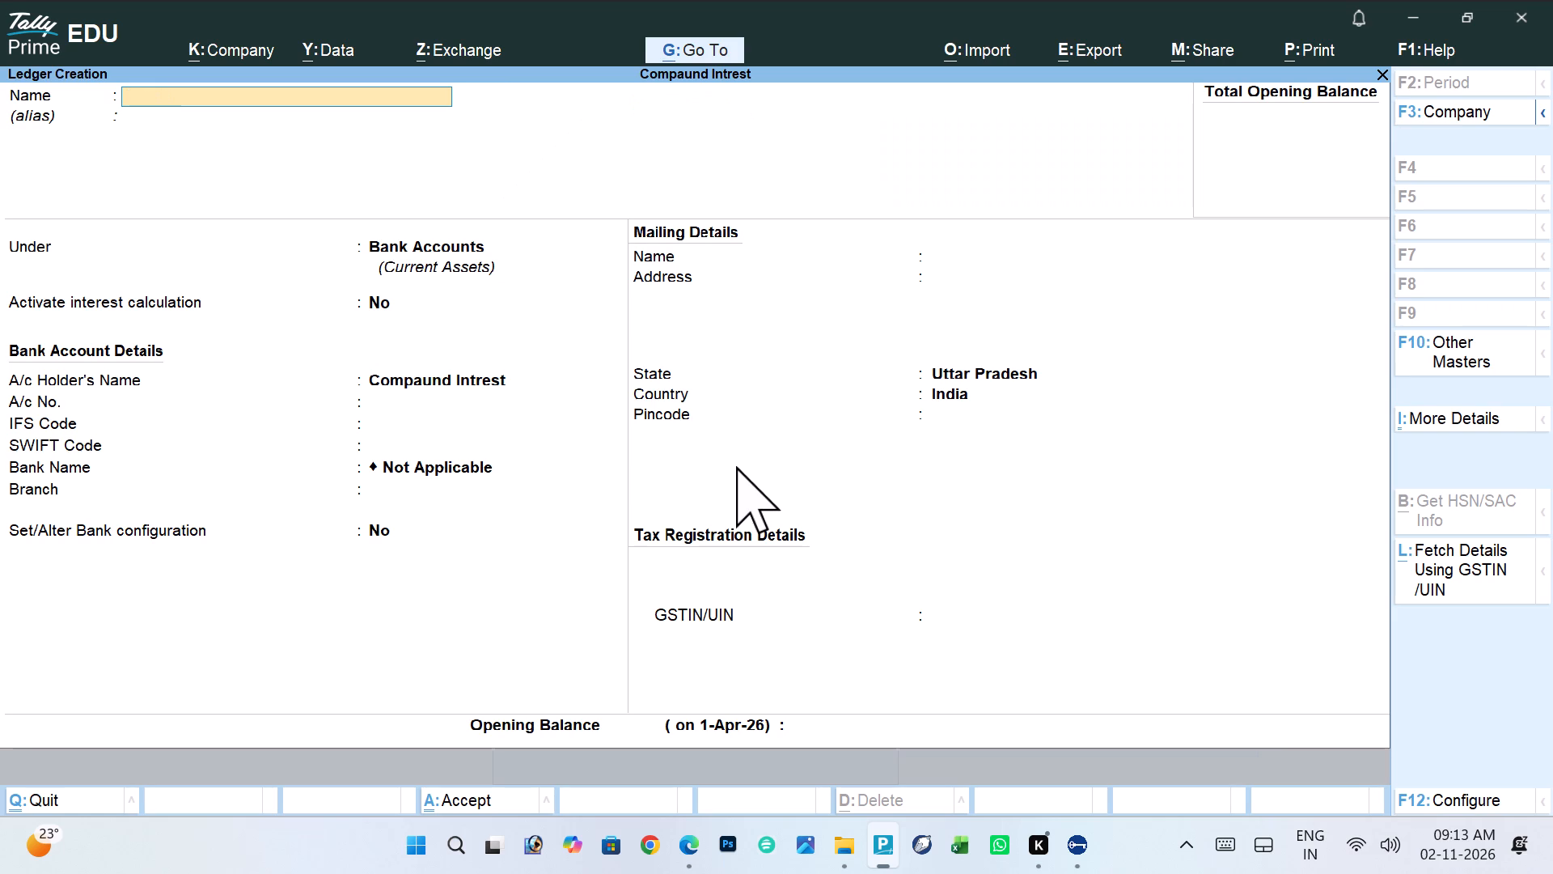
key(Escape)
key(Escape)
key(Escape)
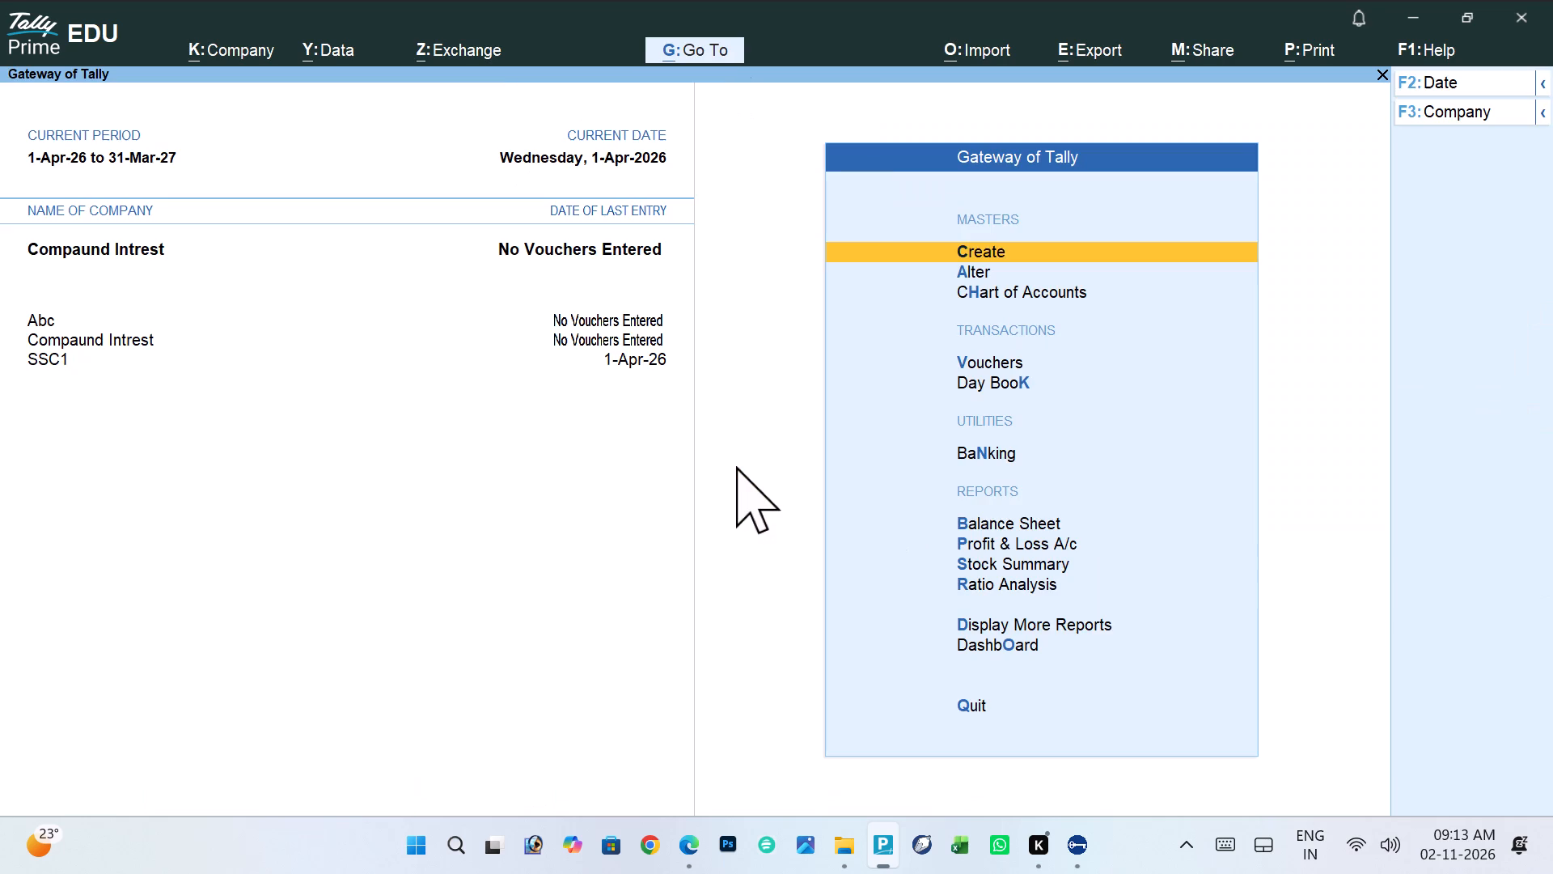
Start a Receipt voucher dated 1-Apr-26 and select Pnb from the full ledger list as the credited account.
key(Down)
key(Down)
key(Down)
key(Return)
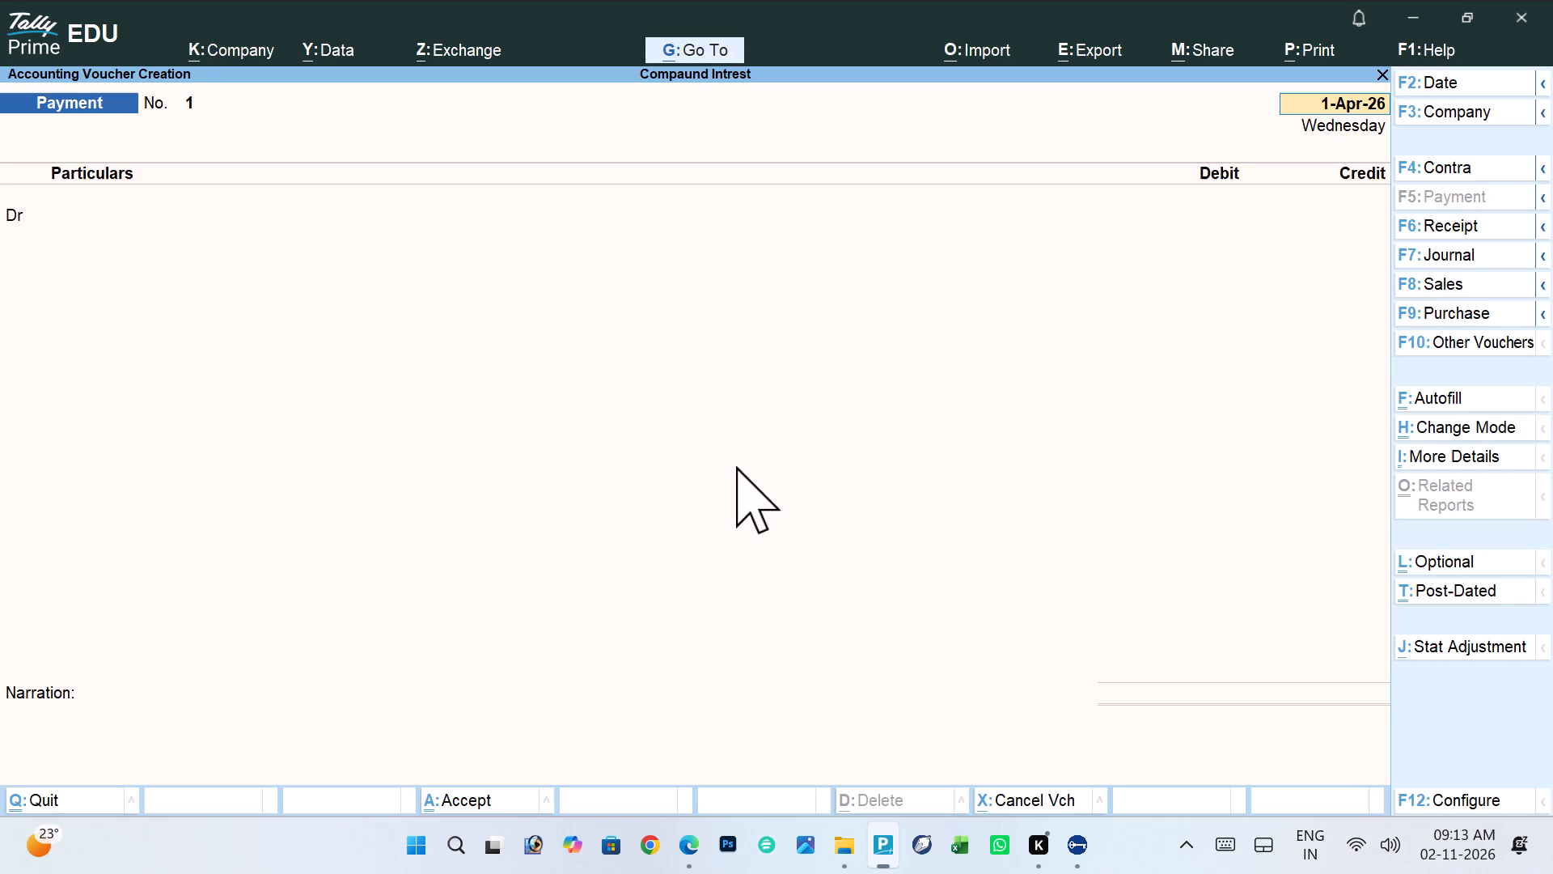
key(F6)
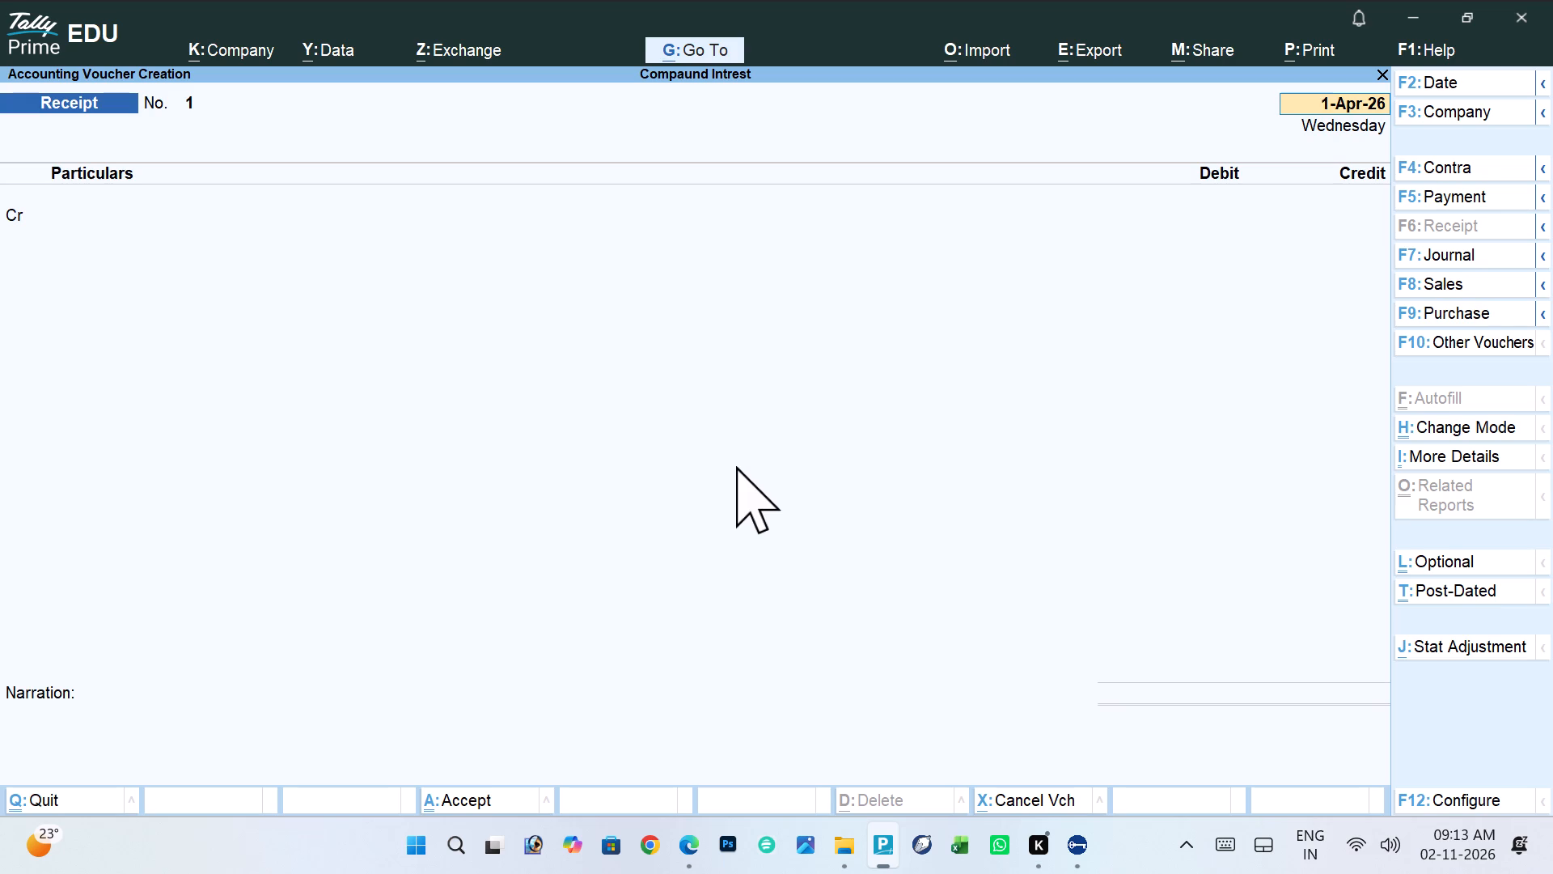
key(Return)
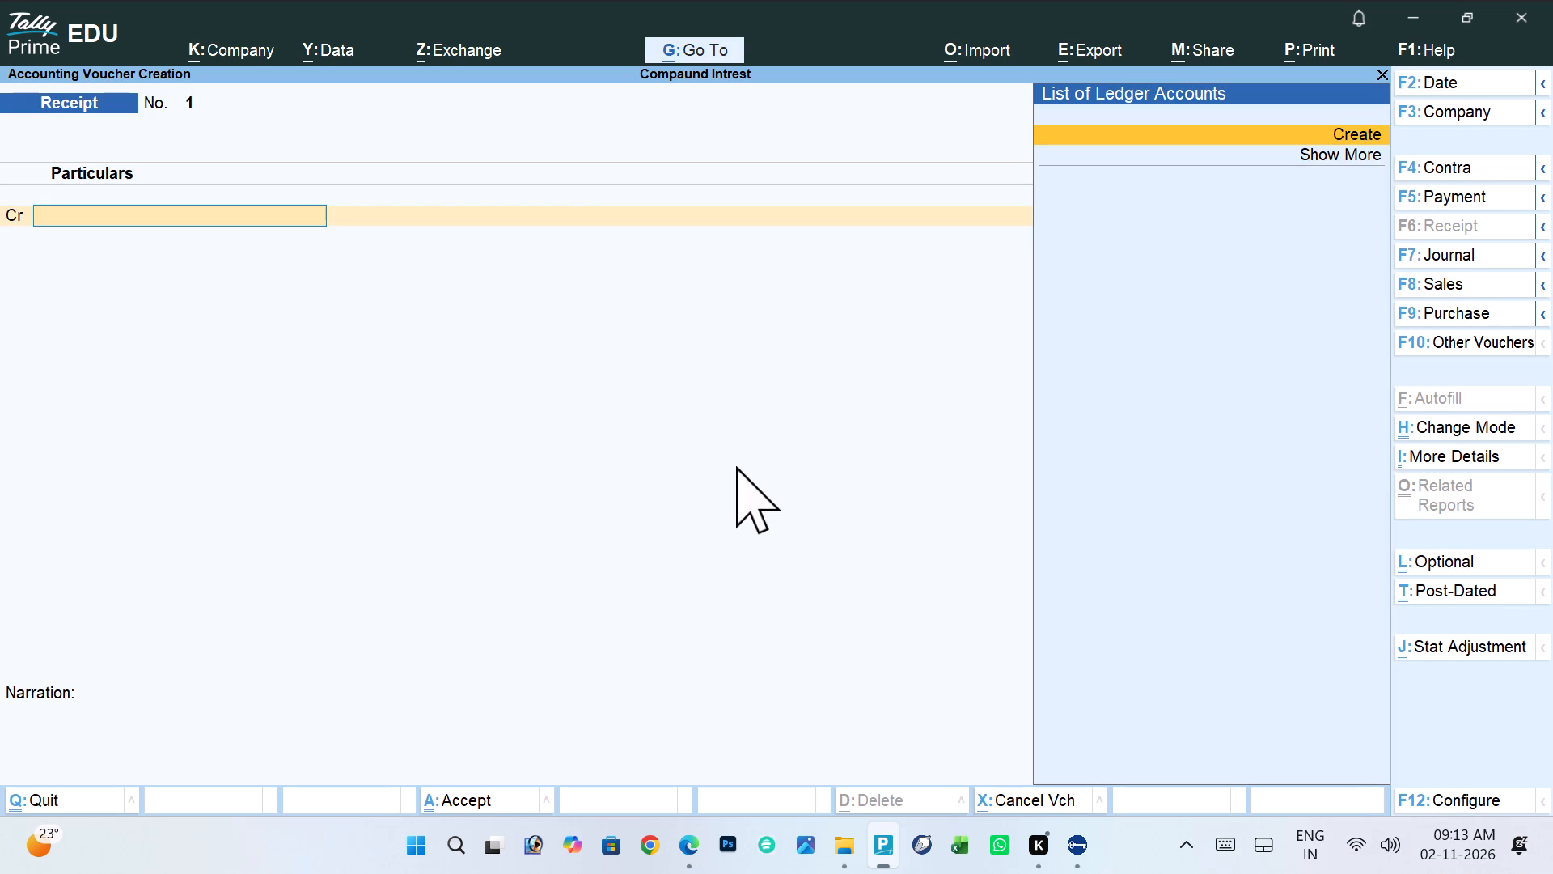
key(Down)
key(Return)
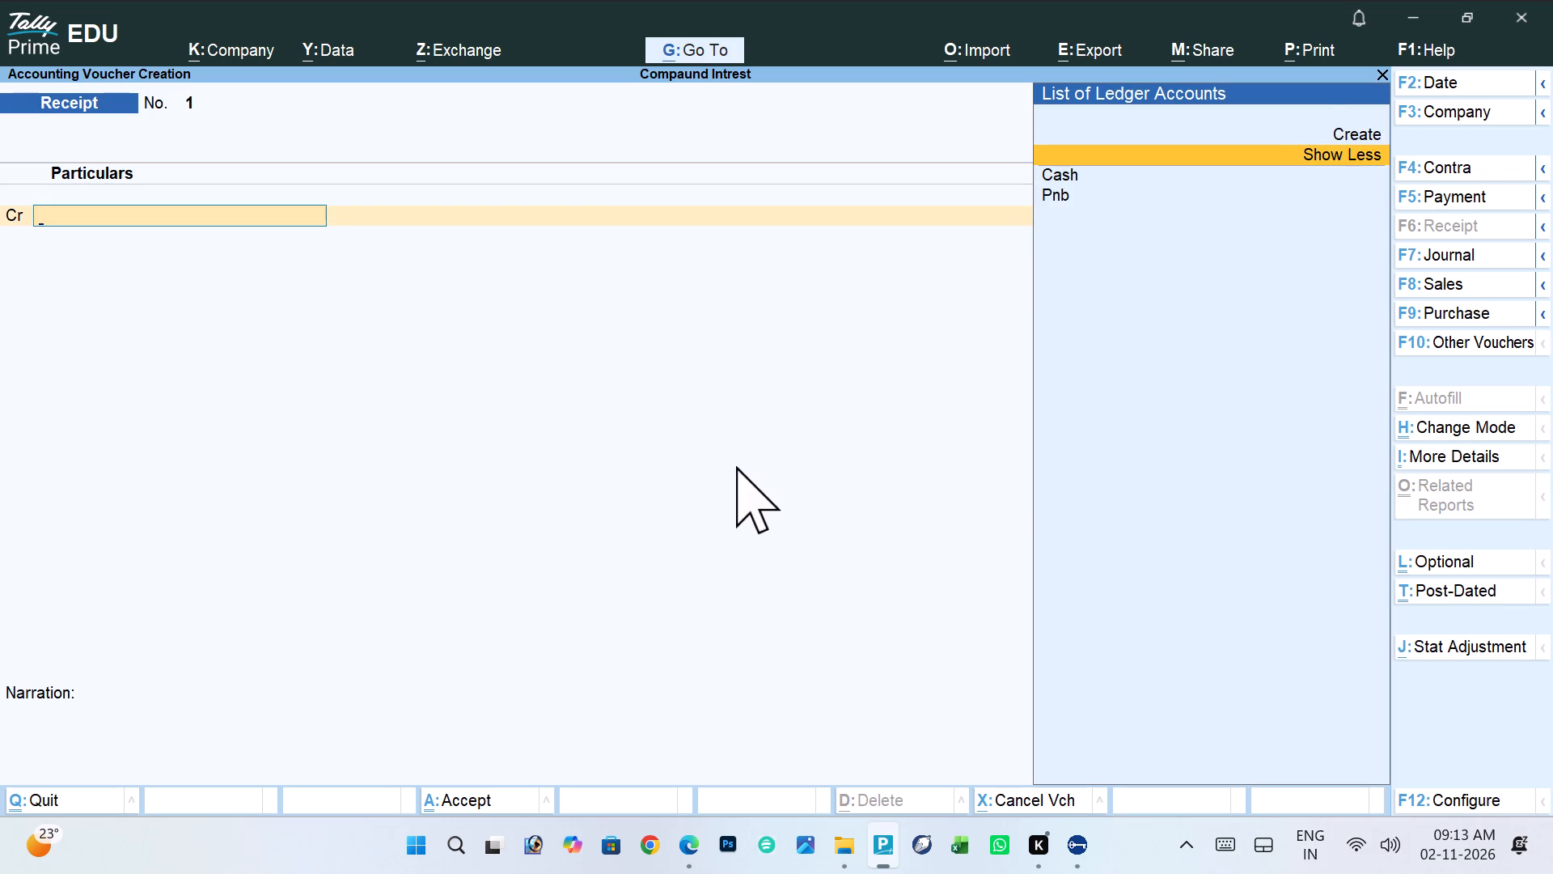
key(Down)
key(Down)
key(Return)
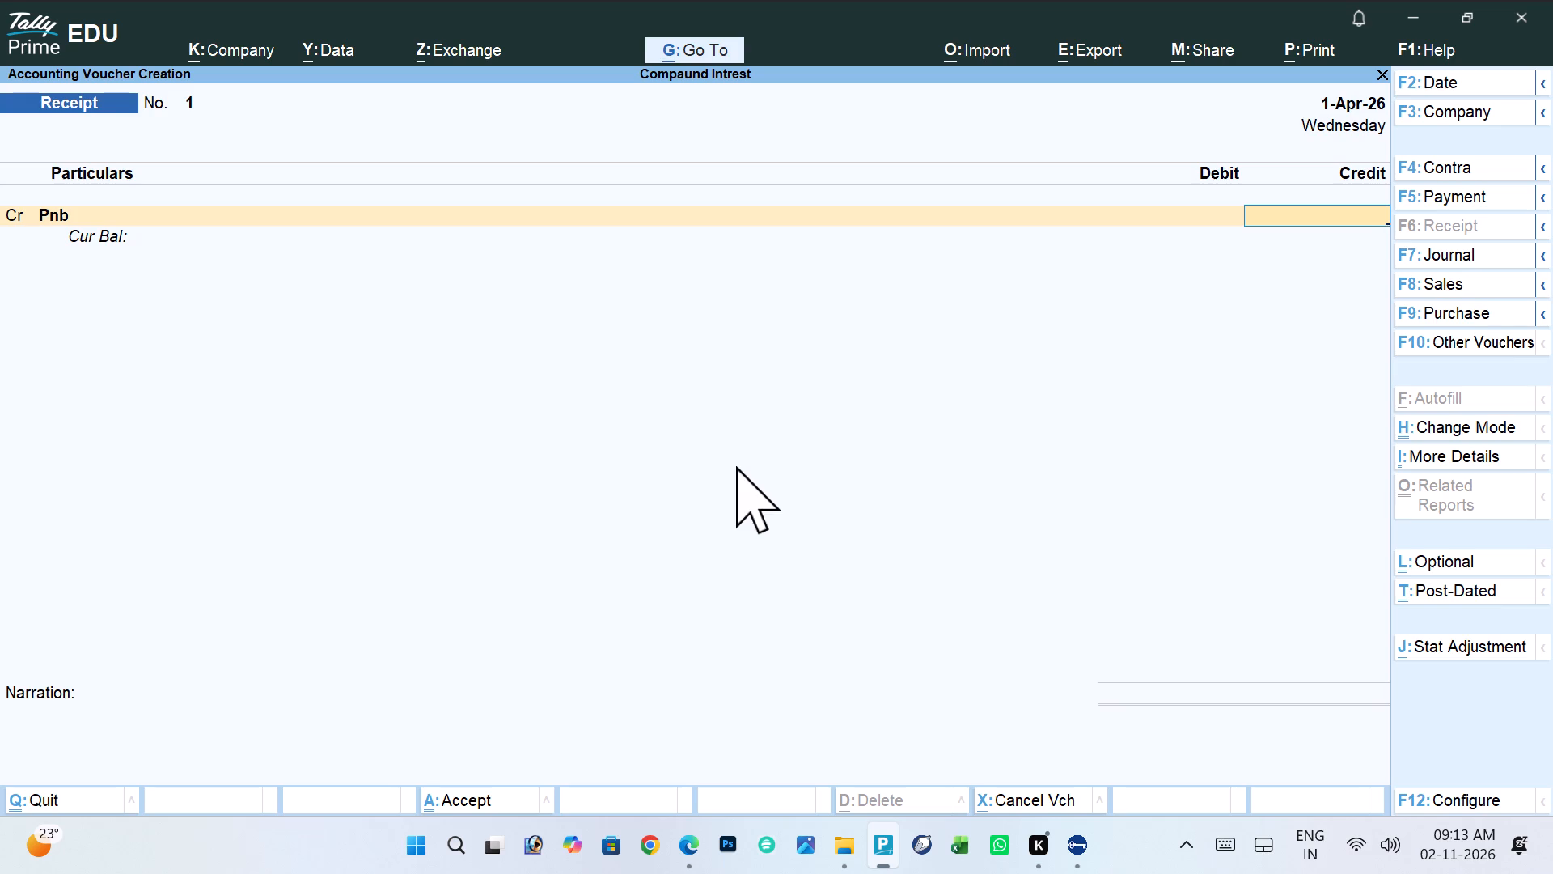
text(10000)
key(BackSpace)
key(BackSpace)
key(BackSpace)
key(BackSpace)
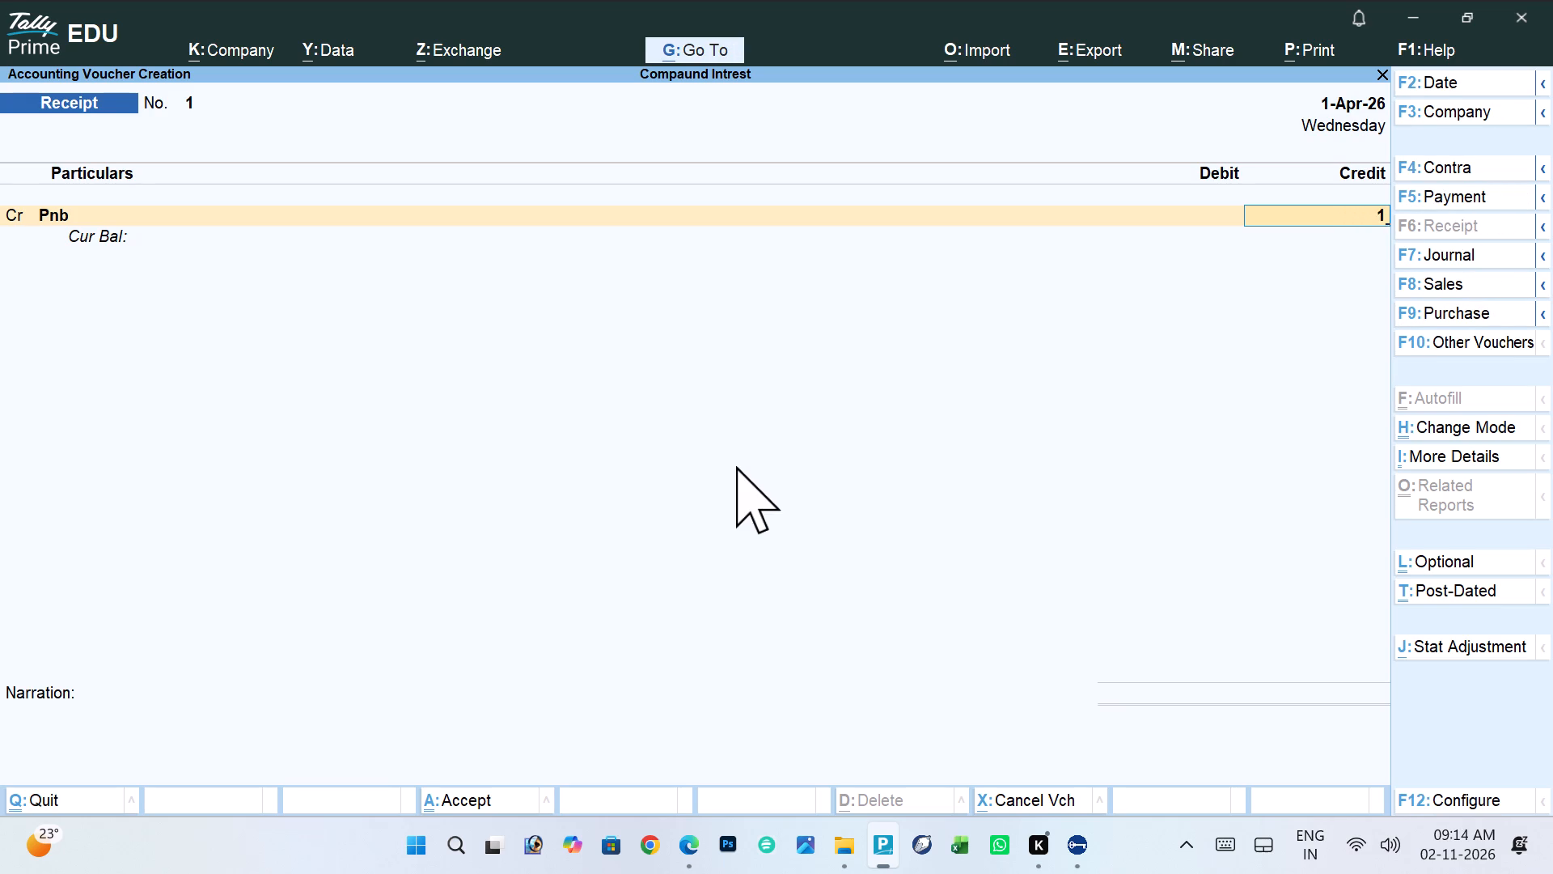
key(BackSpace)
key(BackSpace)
Open the Pnb ledger for alteration from within the Receipt voucher, move it under Secured Loans and save it.
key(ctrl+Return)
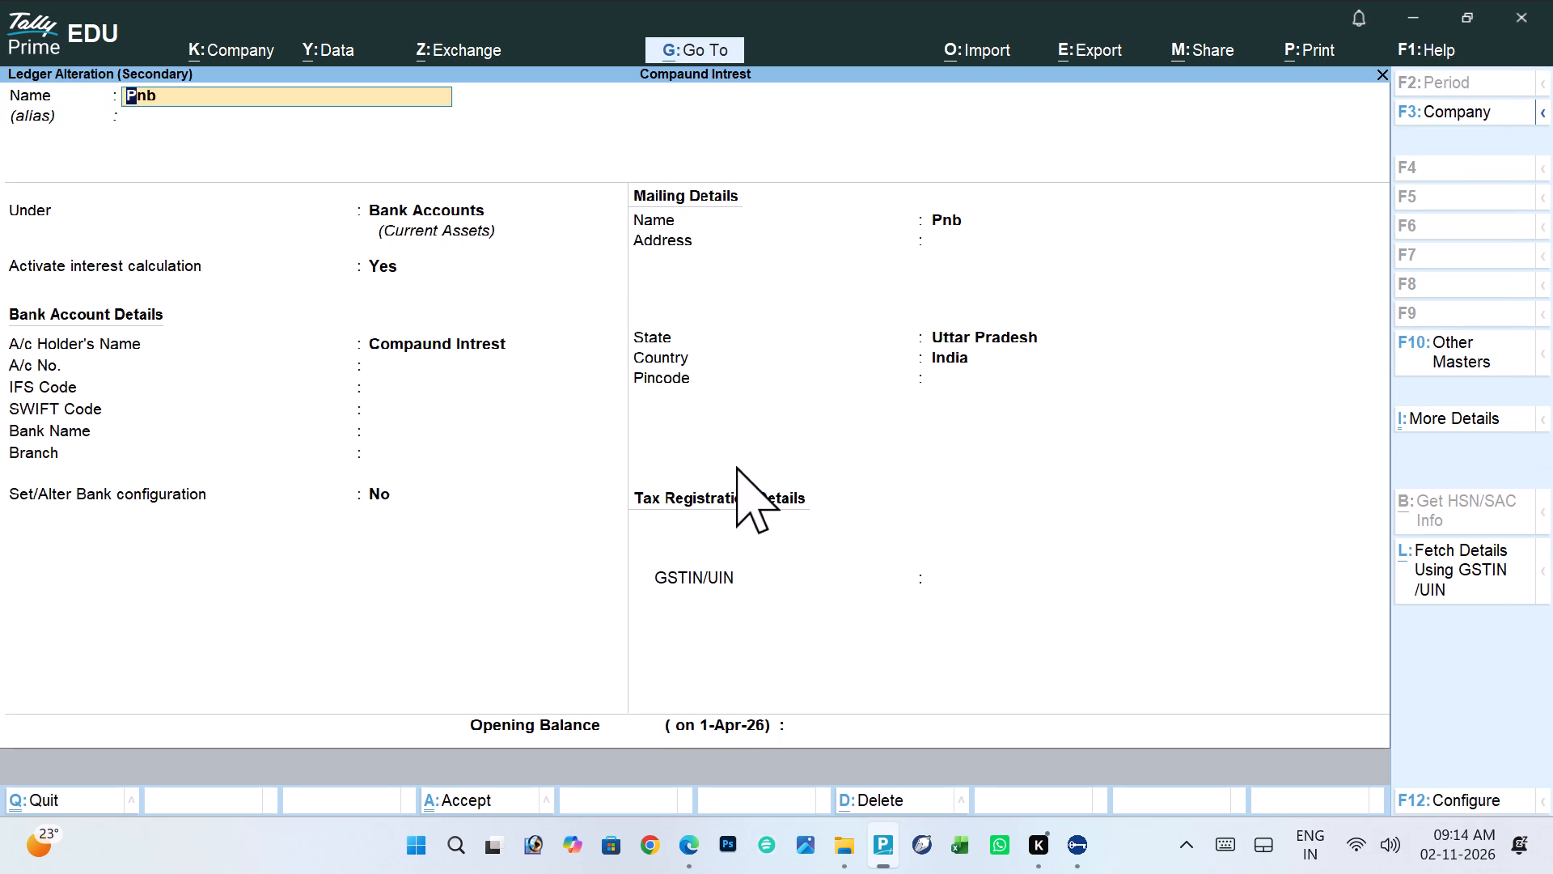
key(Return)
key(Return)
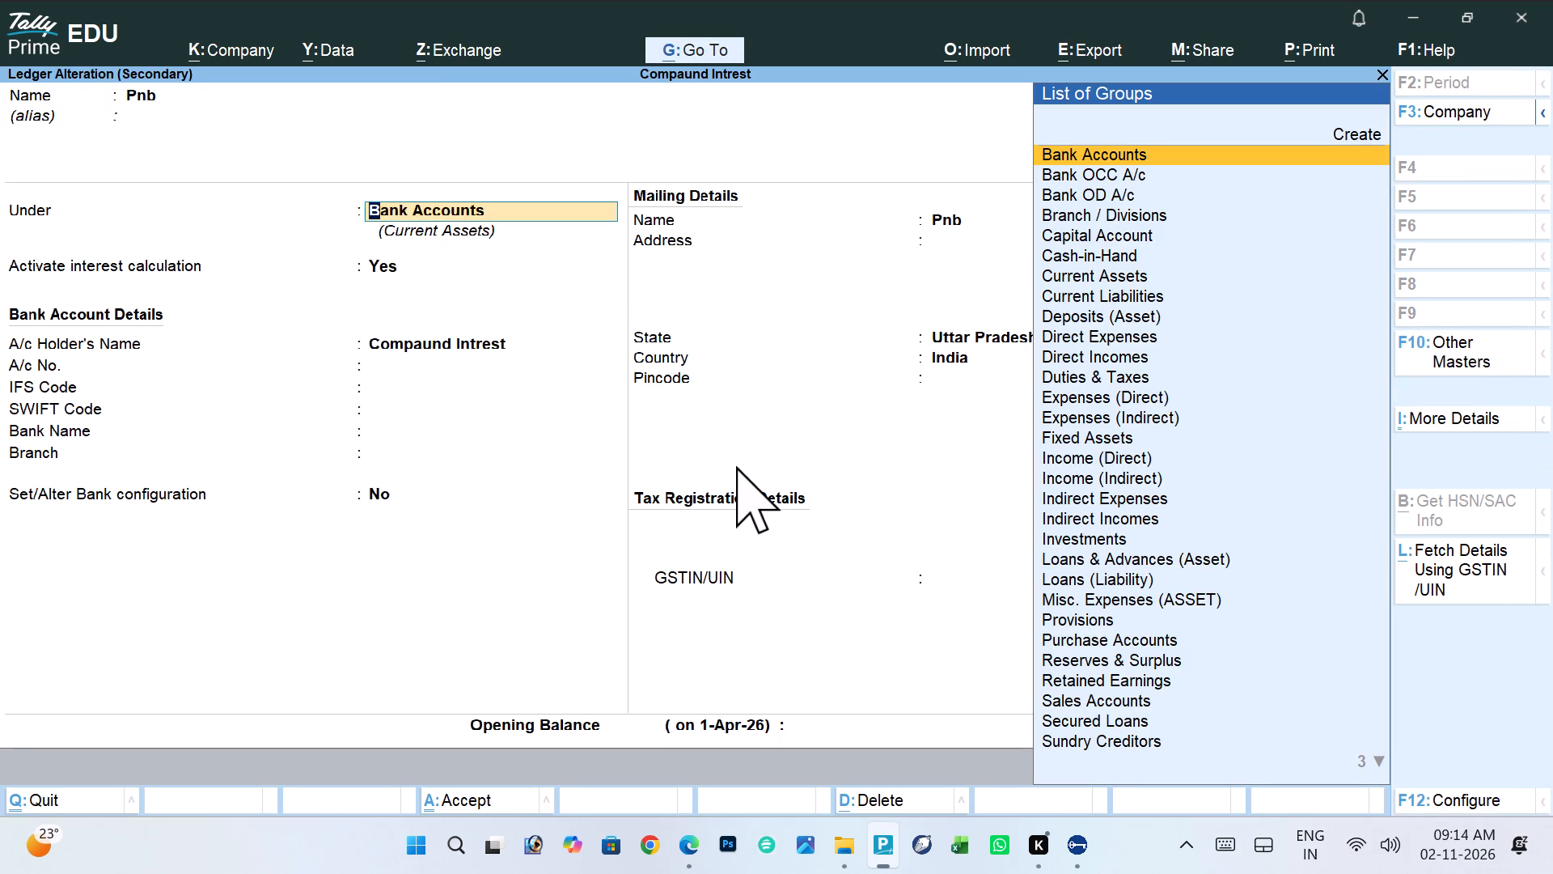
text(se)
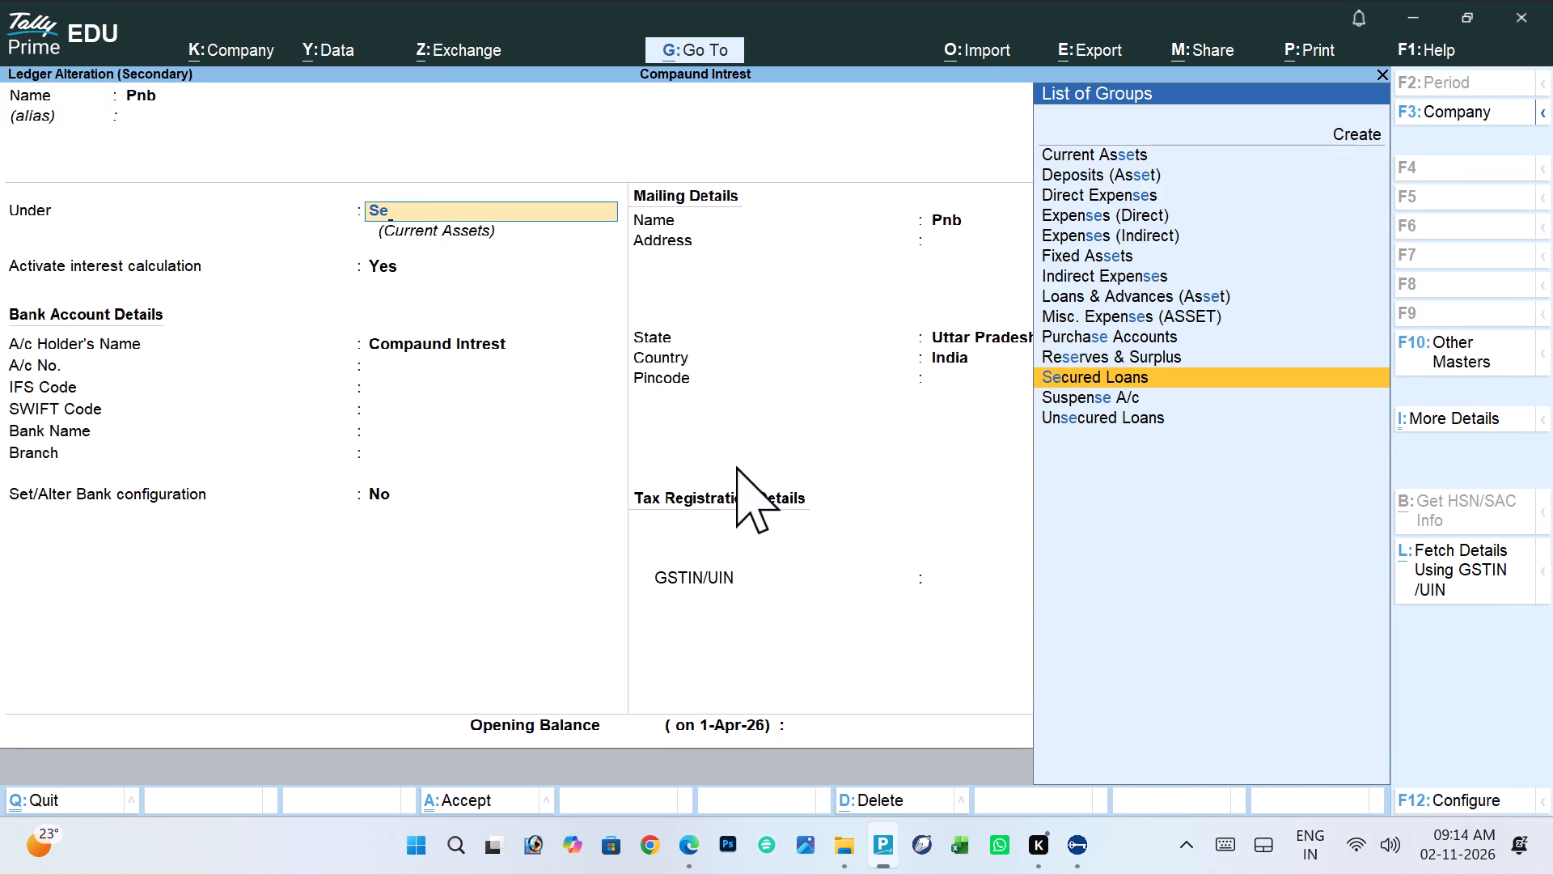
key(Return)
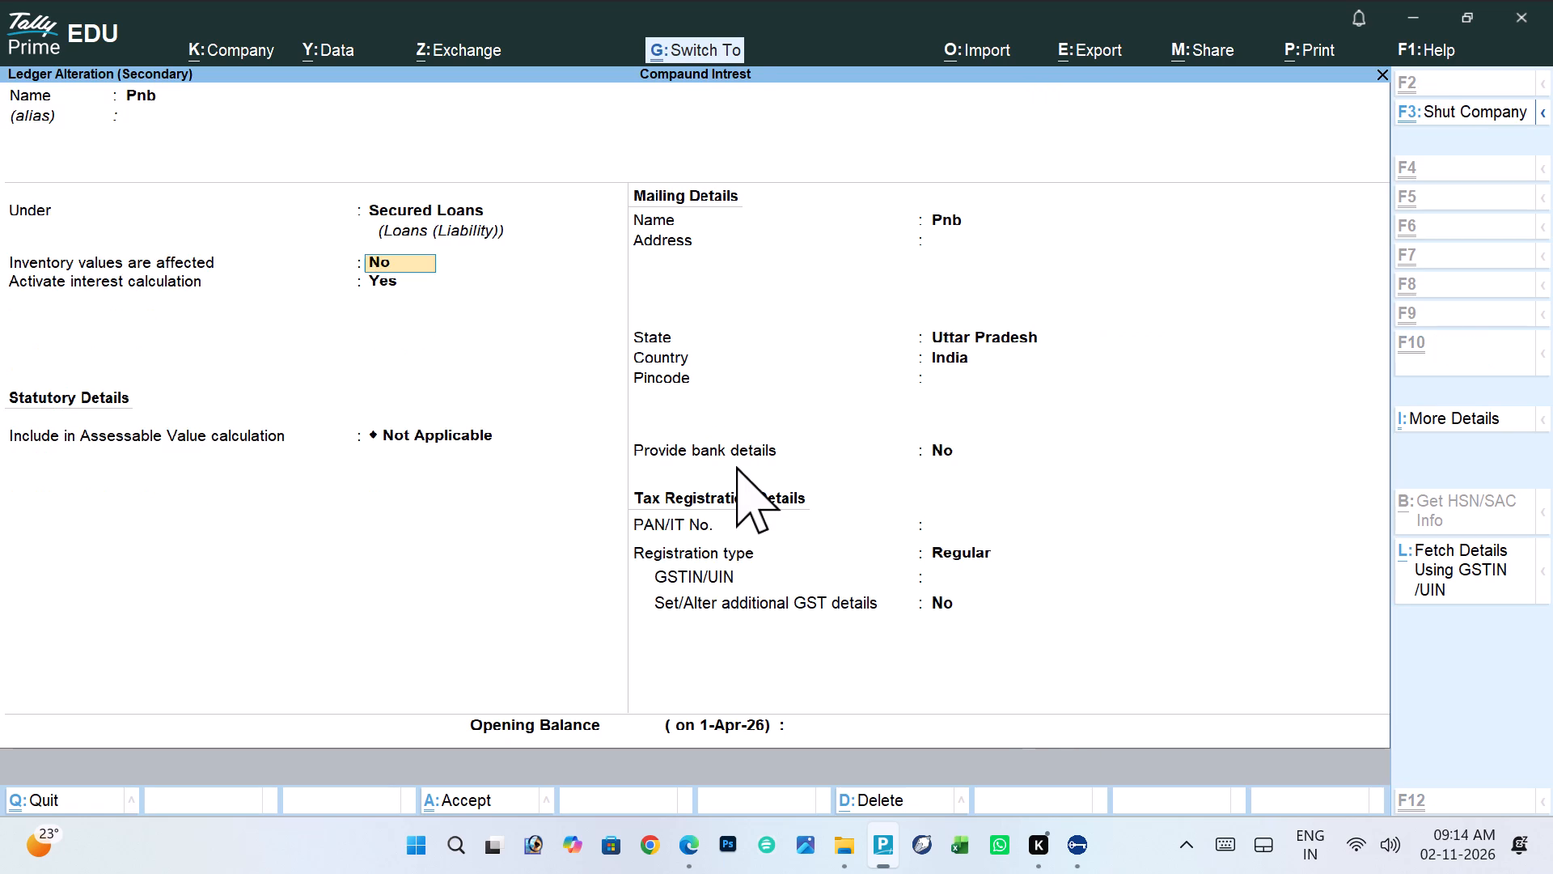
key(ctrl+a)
Credit Pnb with 1,00,000 in the Receipt voucher, debit Cash with the same amount and save the voucher.
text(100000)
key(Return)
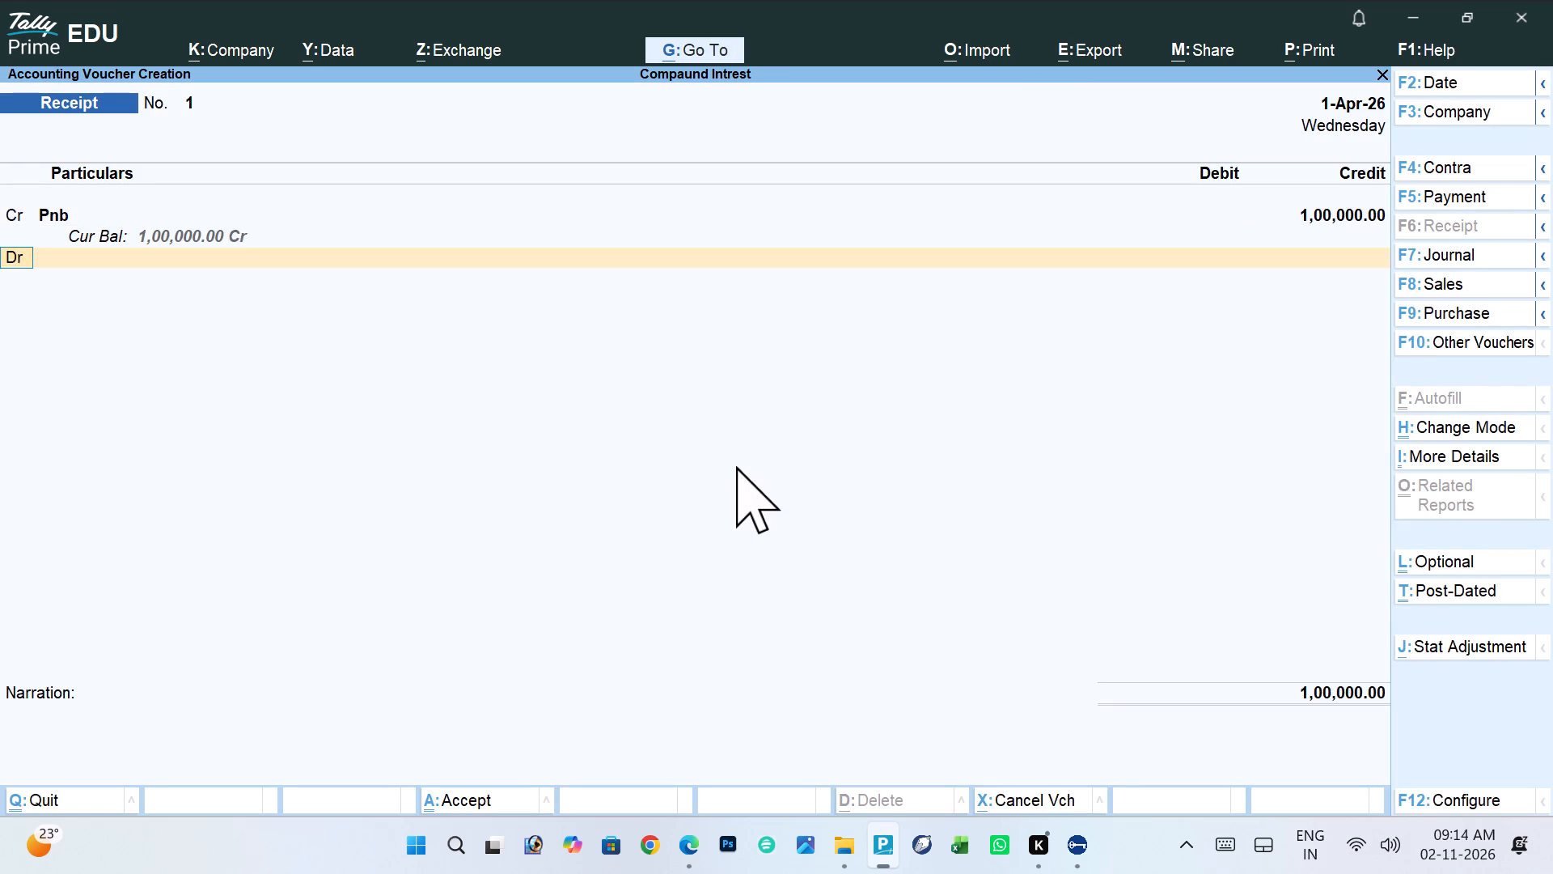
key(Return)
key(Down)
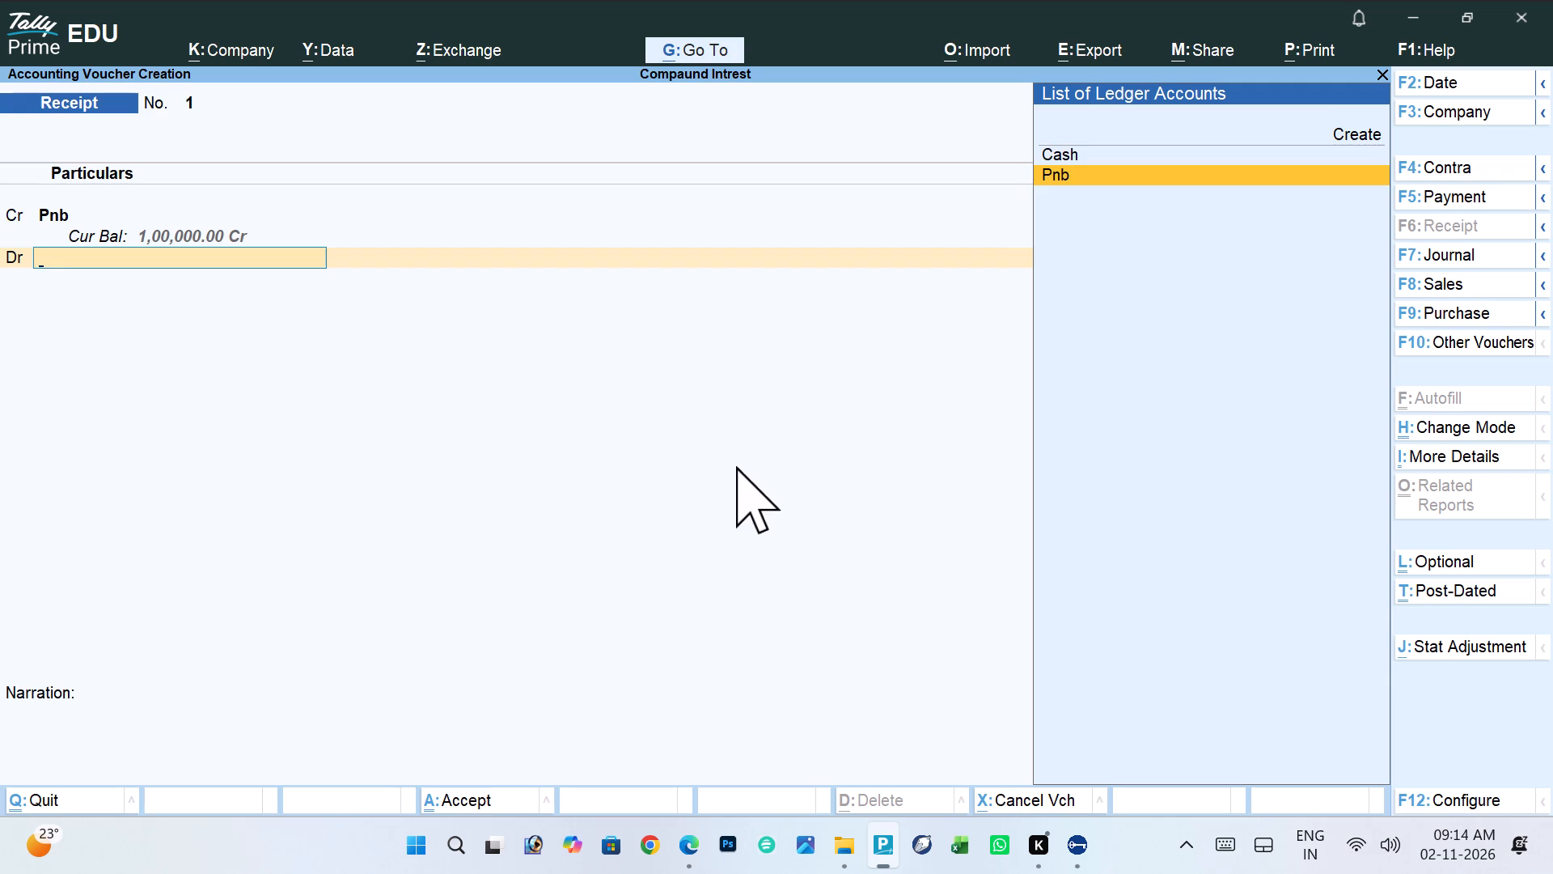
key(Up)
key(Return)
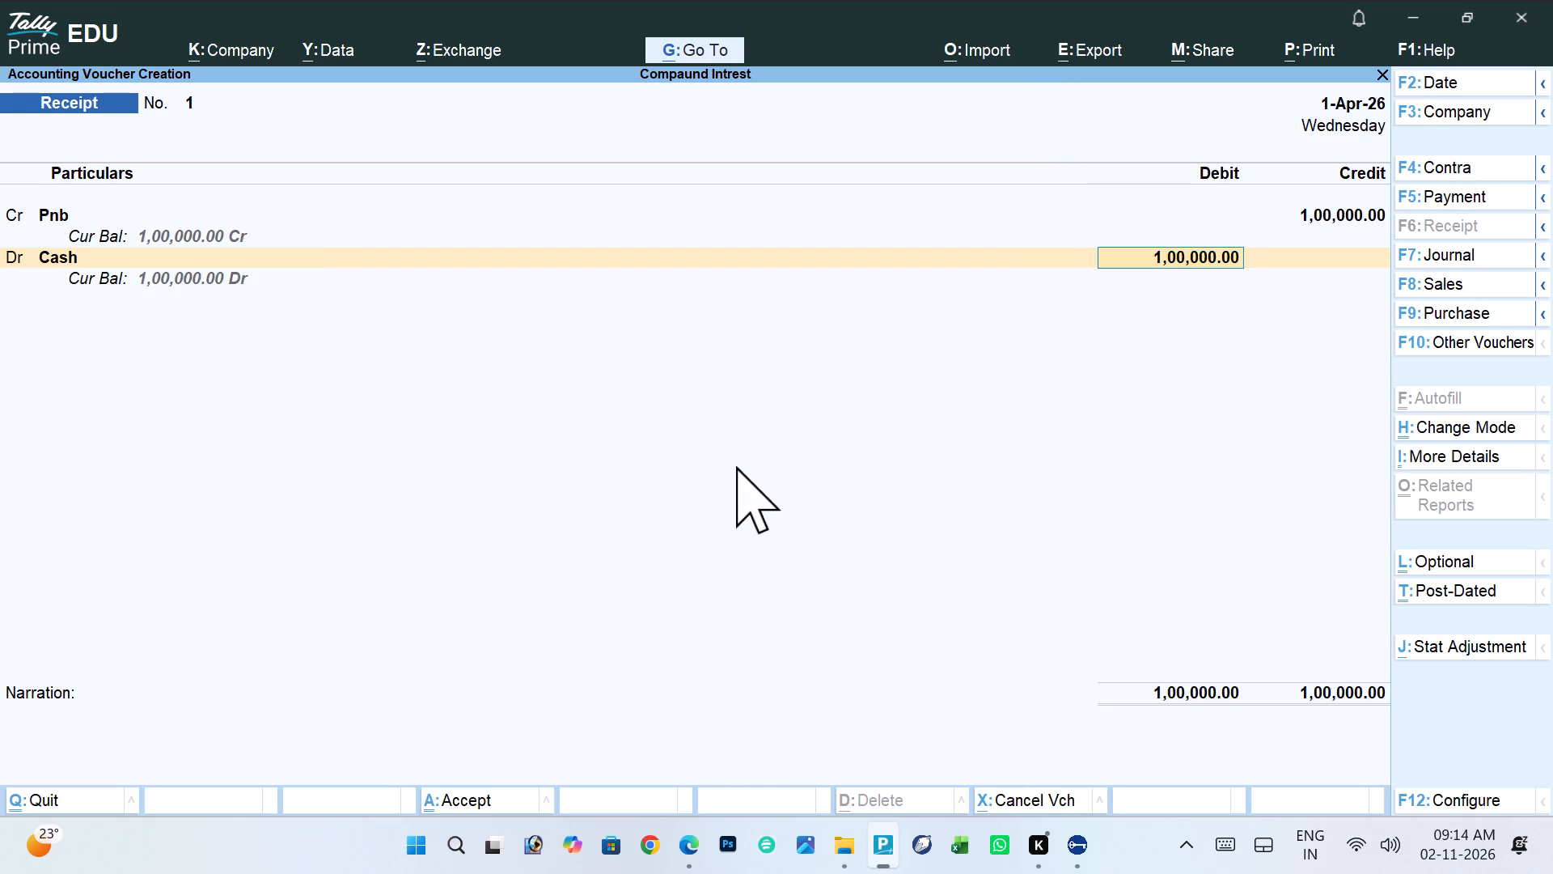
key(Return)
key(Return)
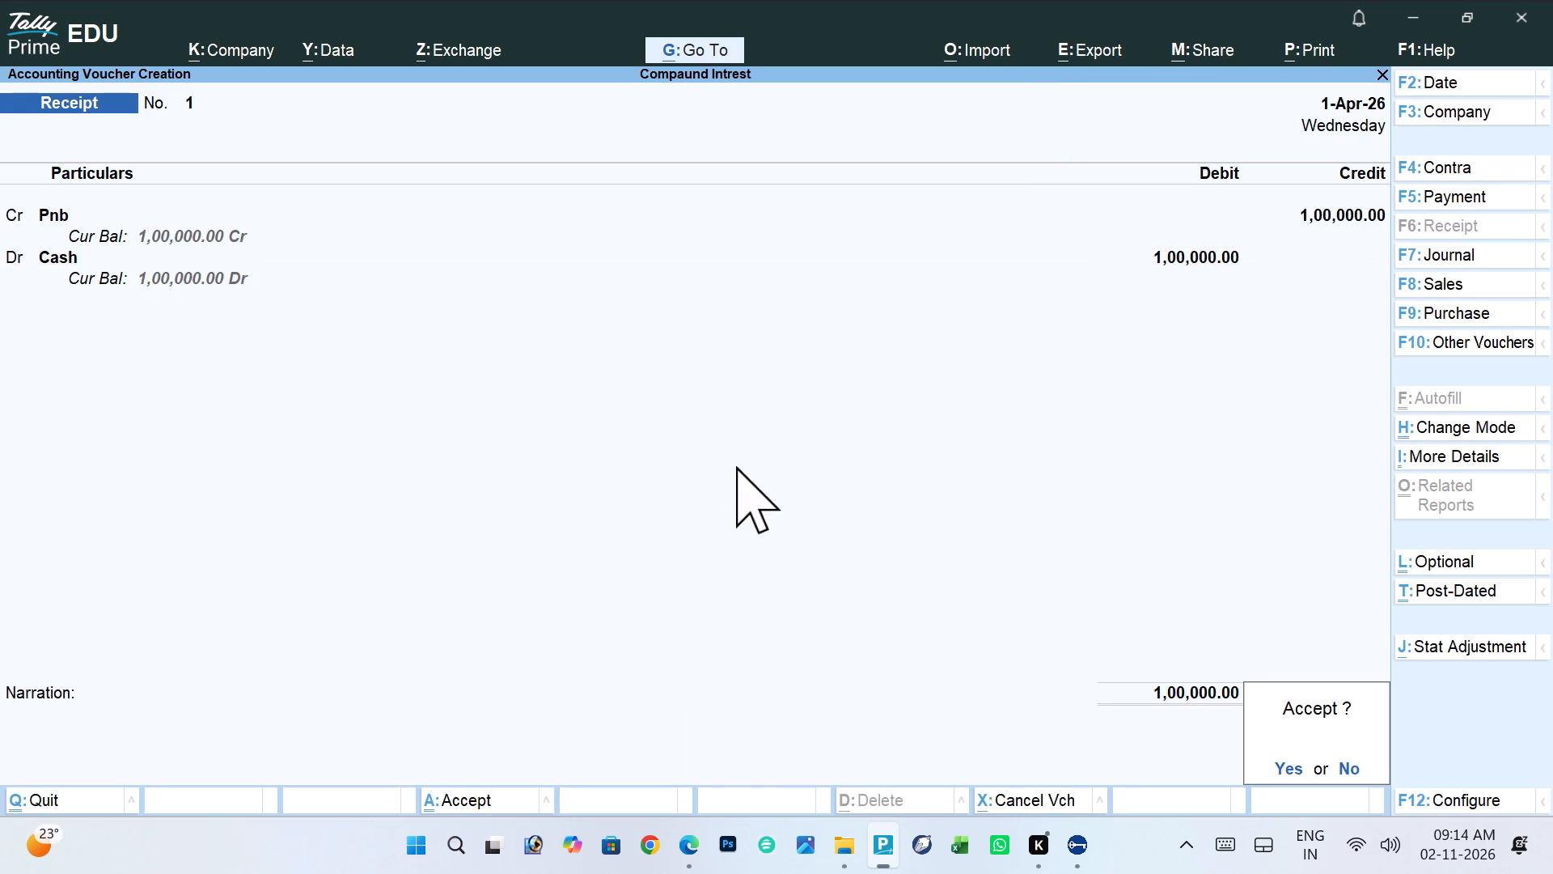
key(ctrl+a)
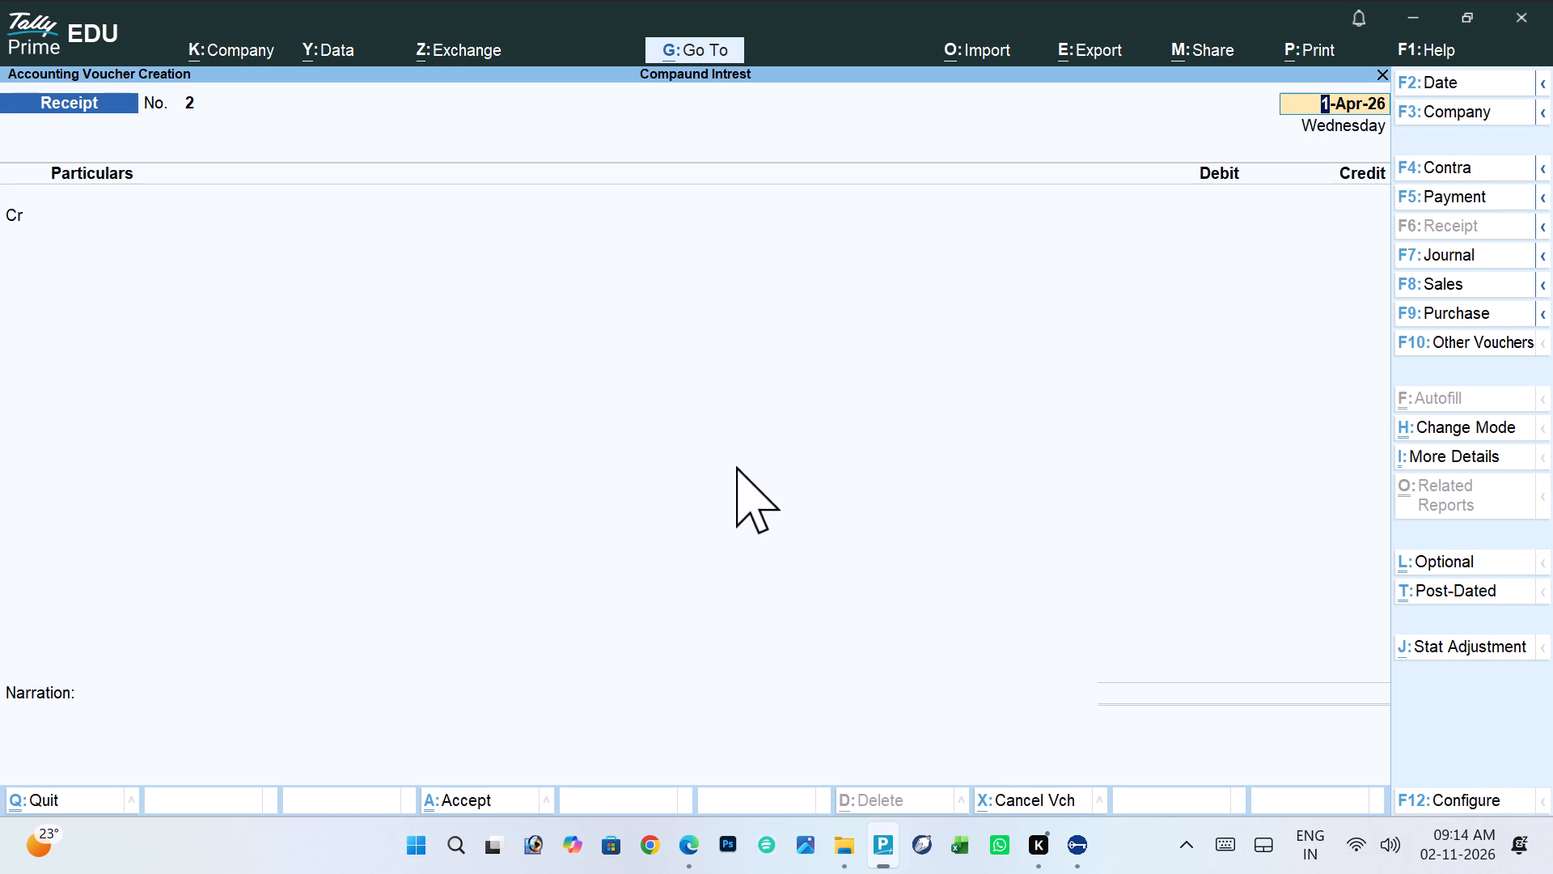
Record and save a Payment voucher dated 1-Apr-26 that debits Pnb with 25,000 and credits Cash.
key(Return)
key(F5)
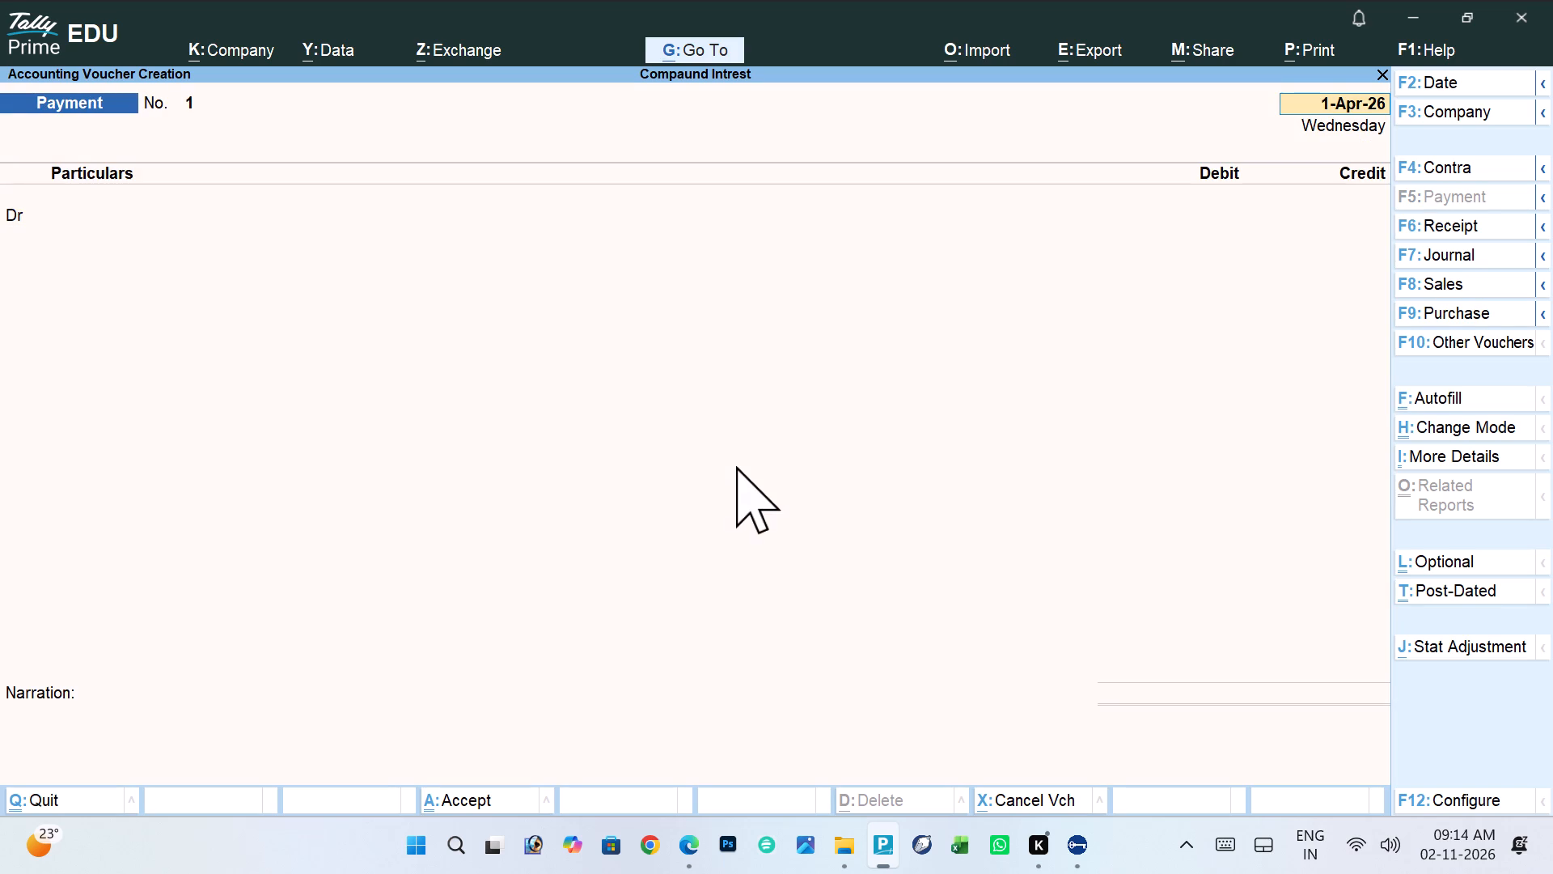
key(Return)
key(Return)
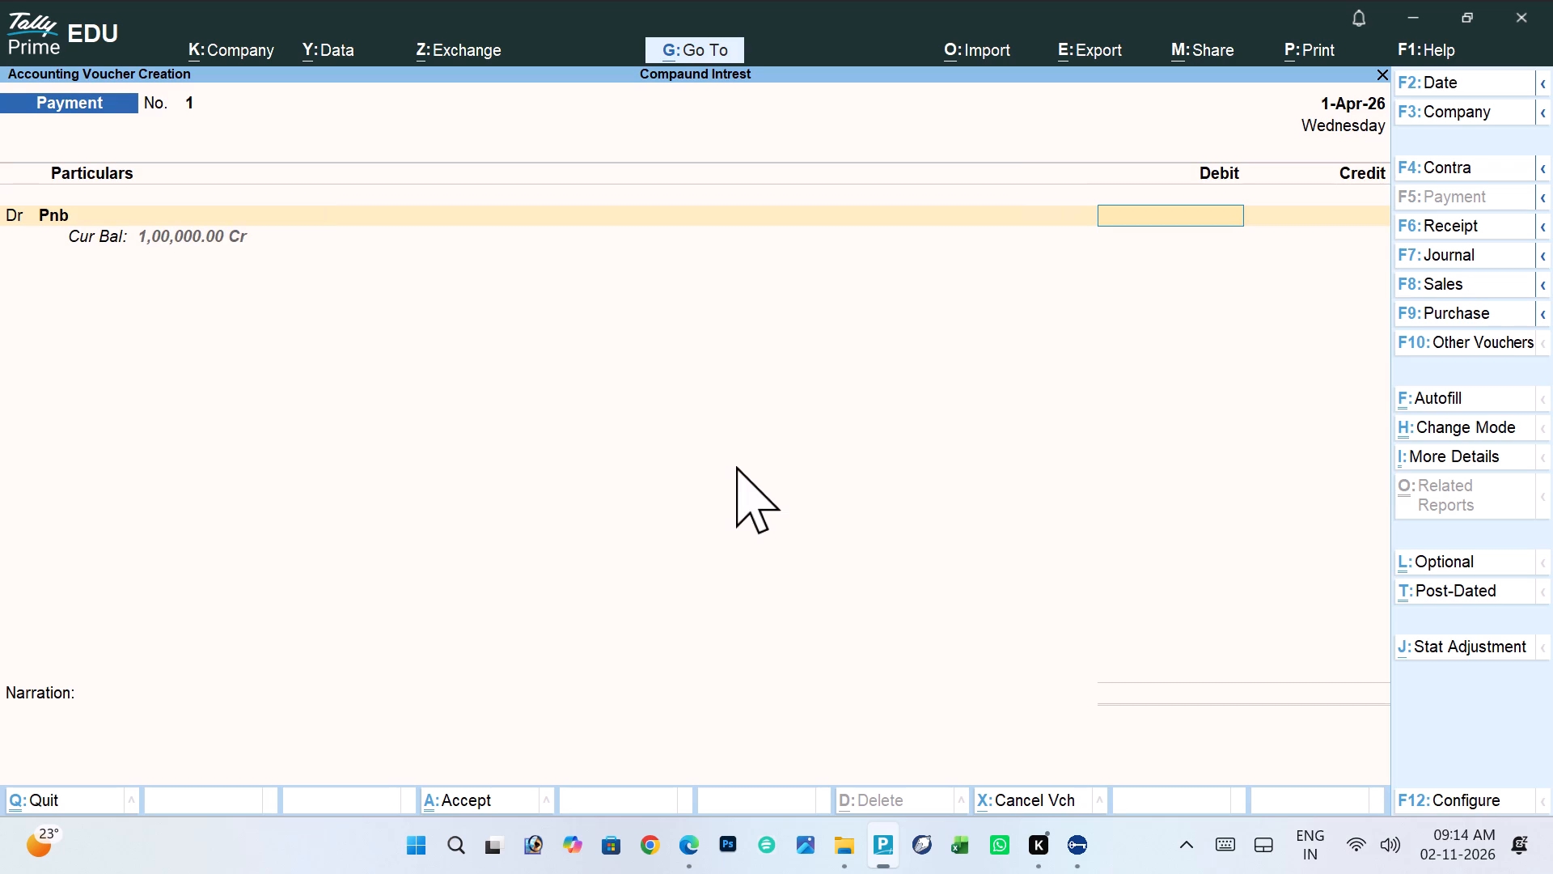
text(25000)
key(Return)
key(Return)
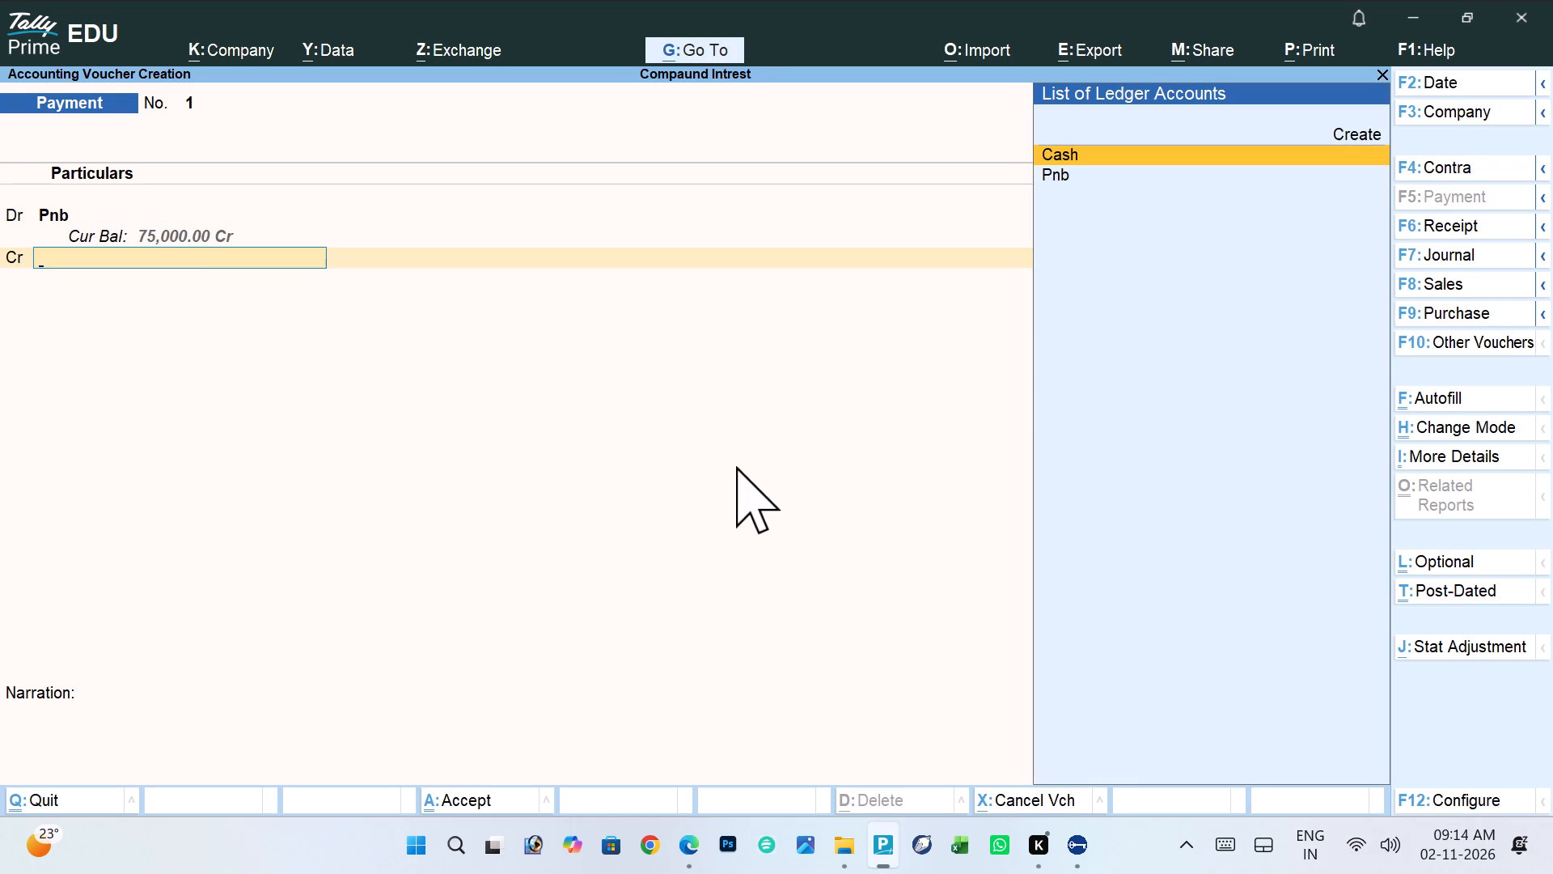
key(Return)
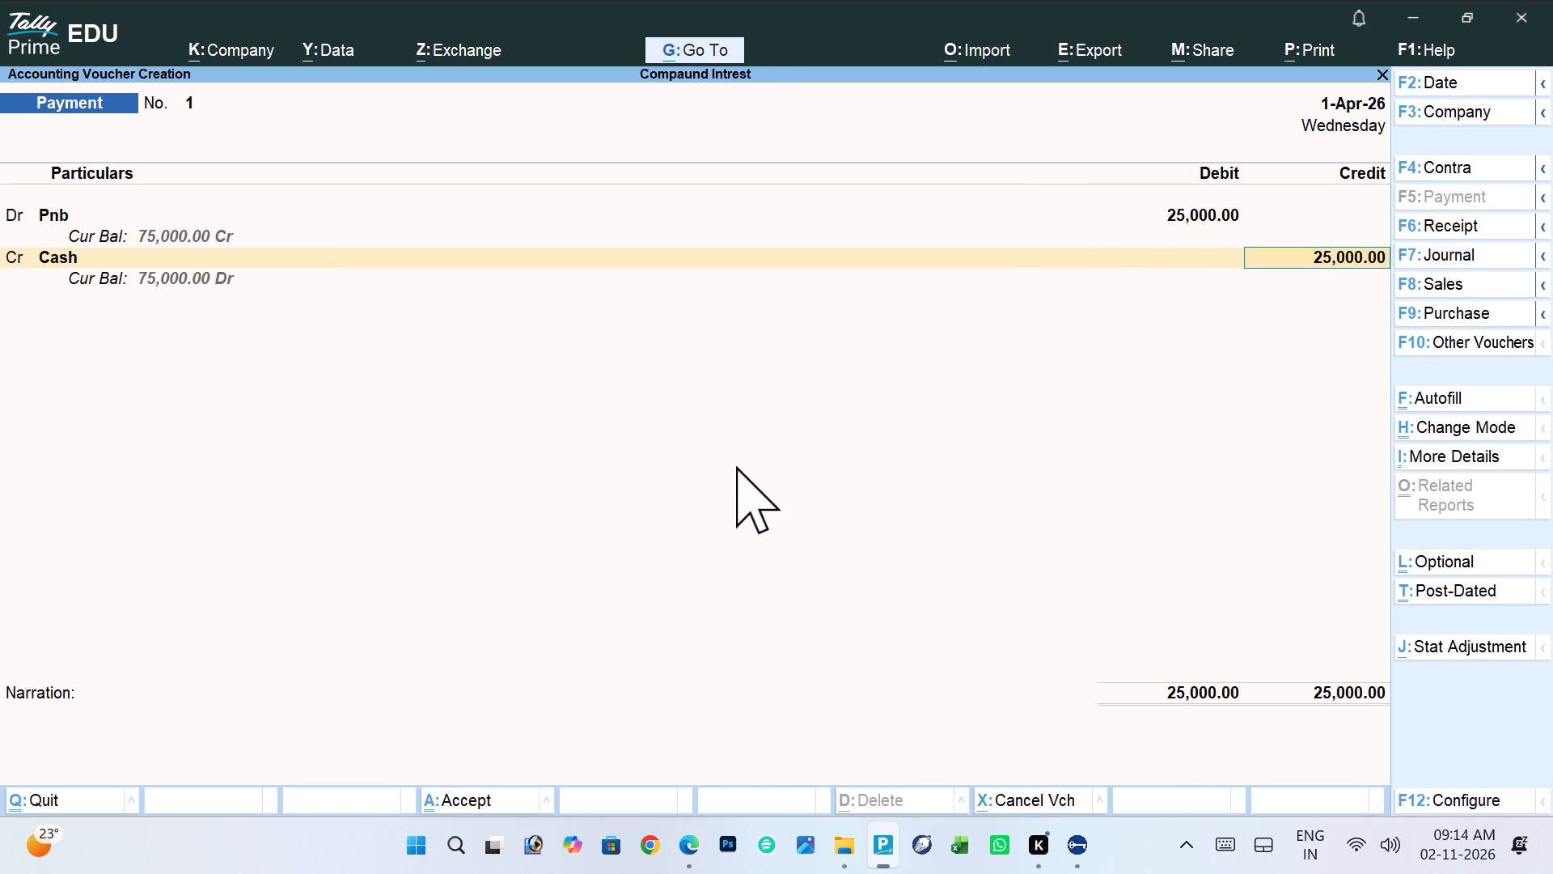
key(ctrl+a)
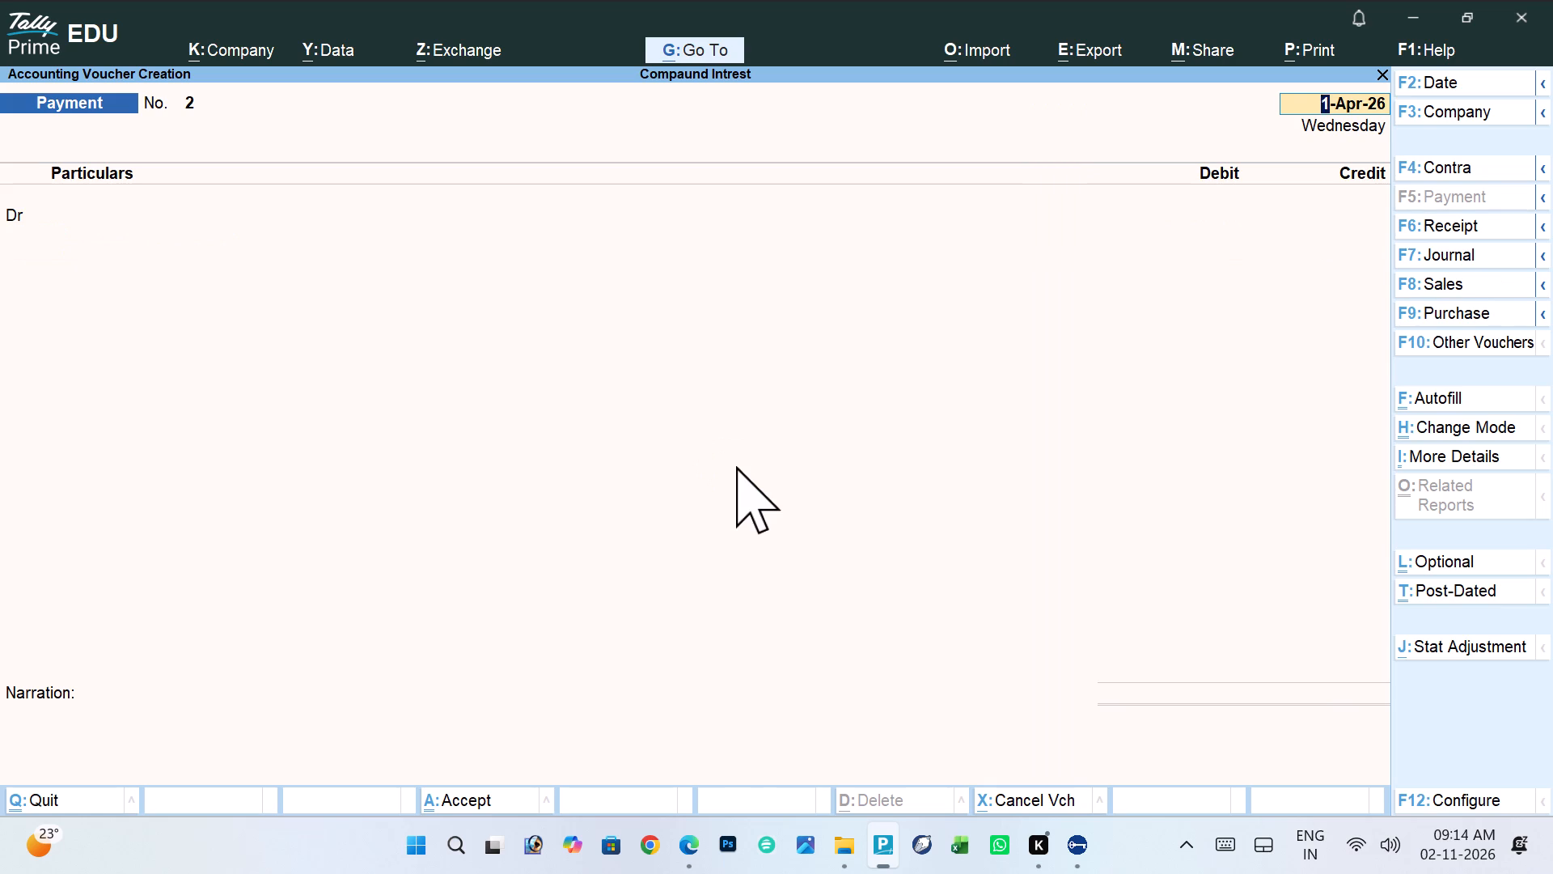
Record and save a second Payment voucher dated 1-May-26 that debits Pnb with 25,000 and credits Cash.
key(F2)
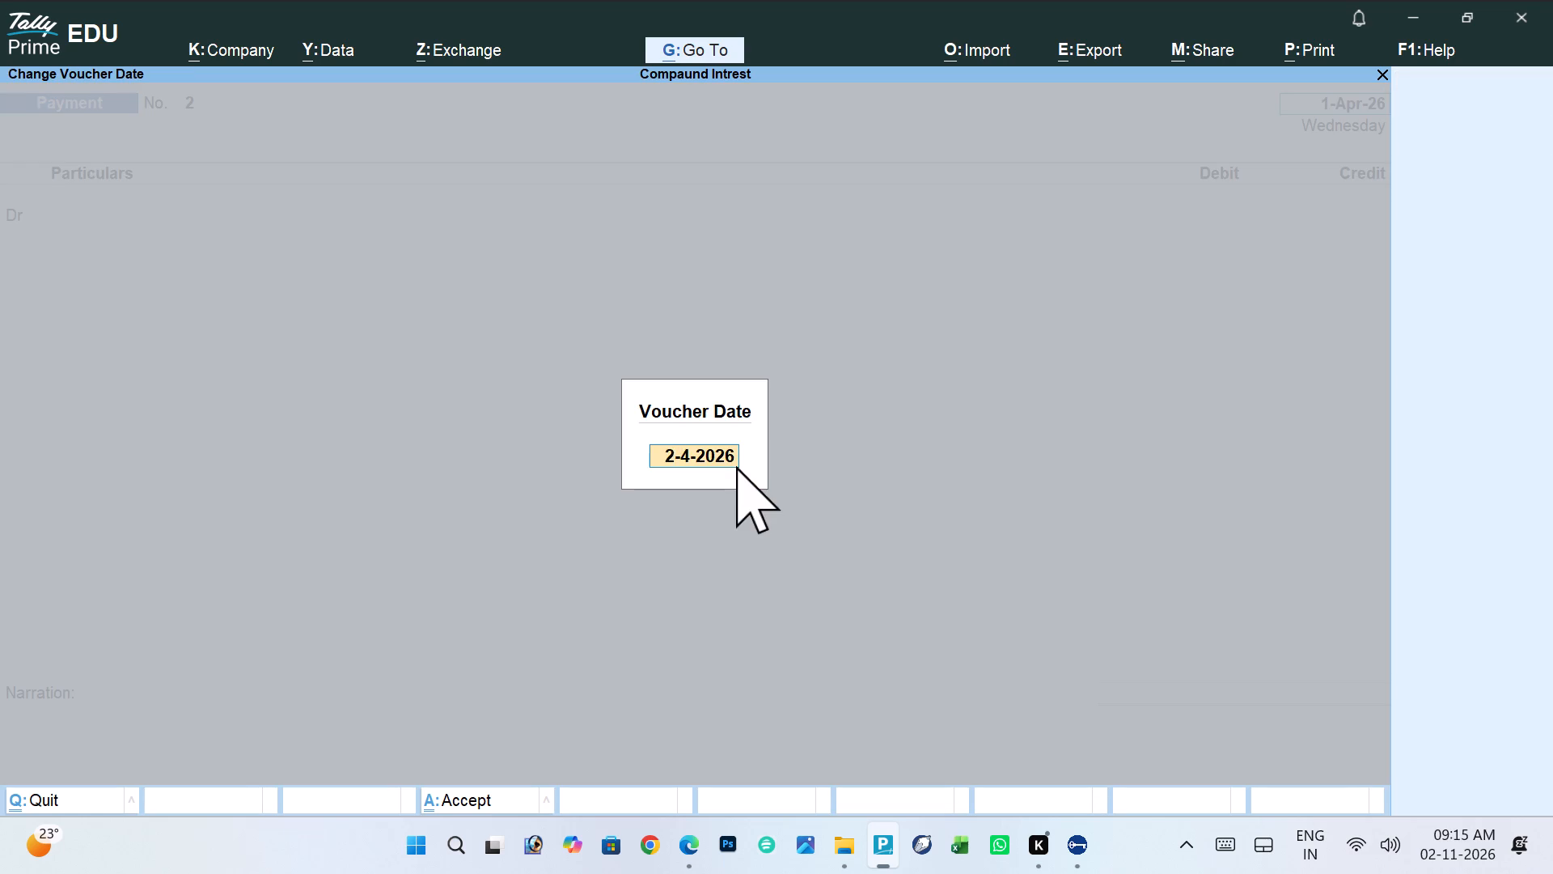
text(01-05)
key(Return)
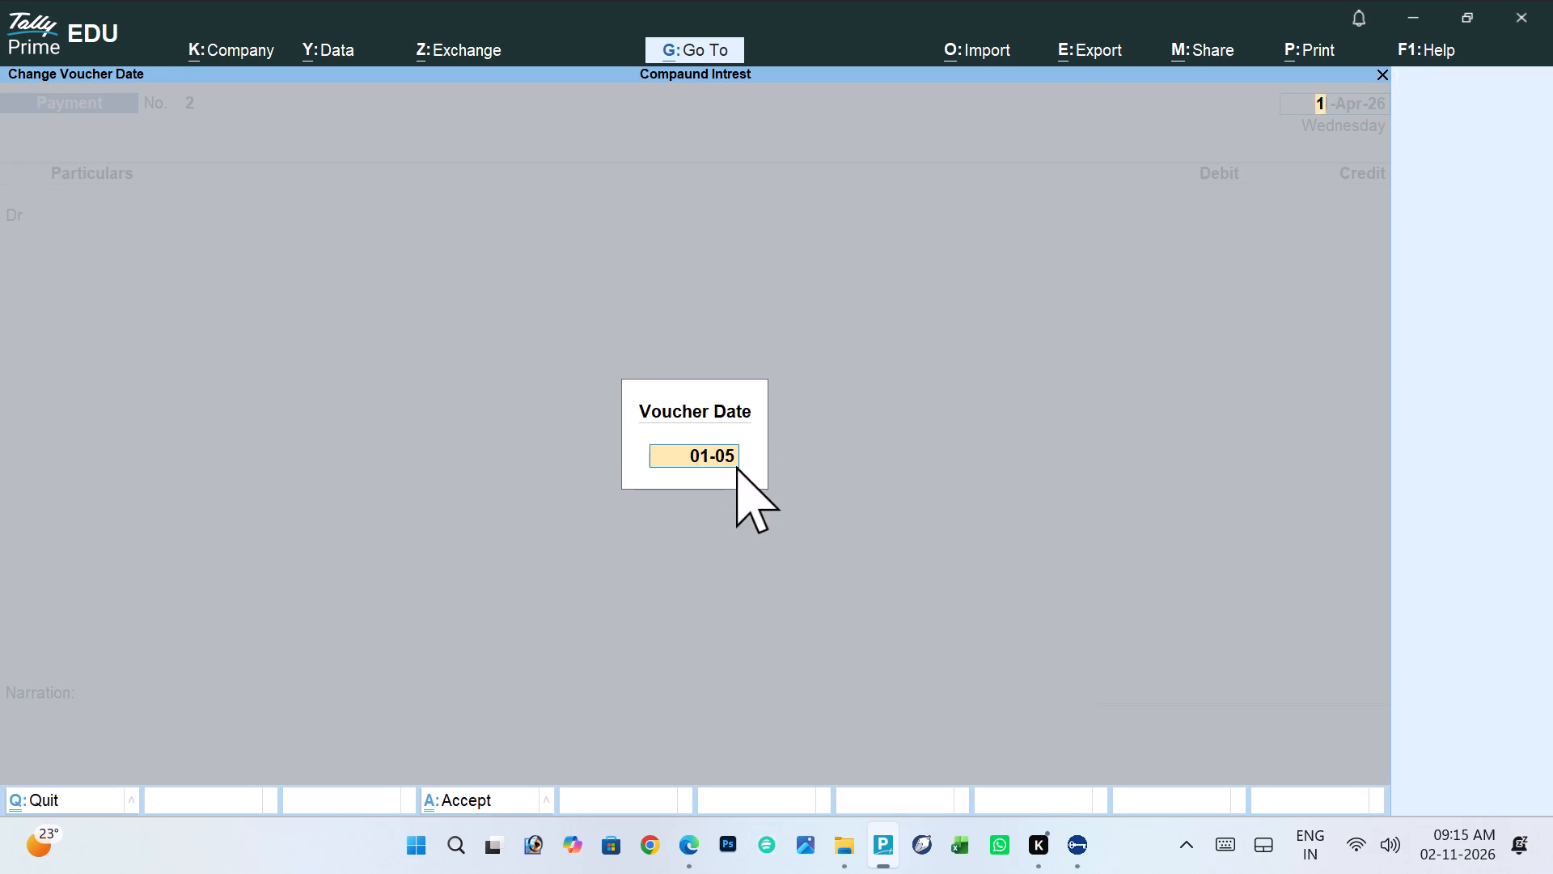
key(Return)
key(Return)
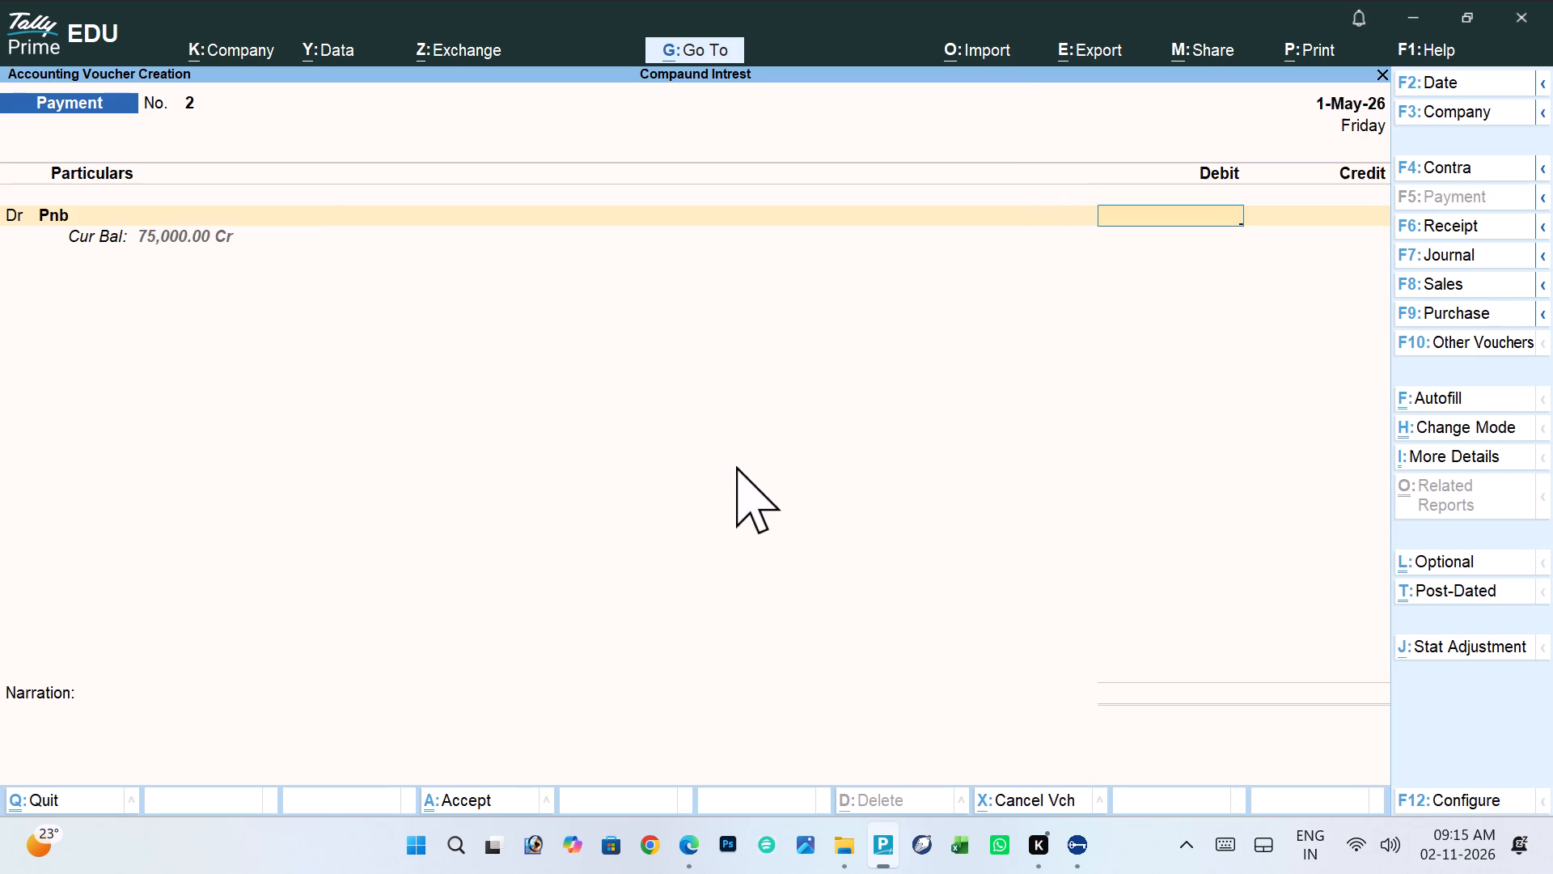
text(25000)
key(Return)
key(Return)
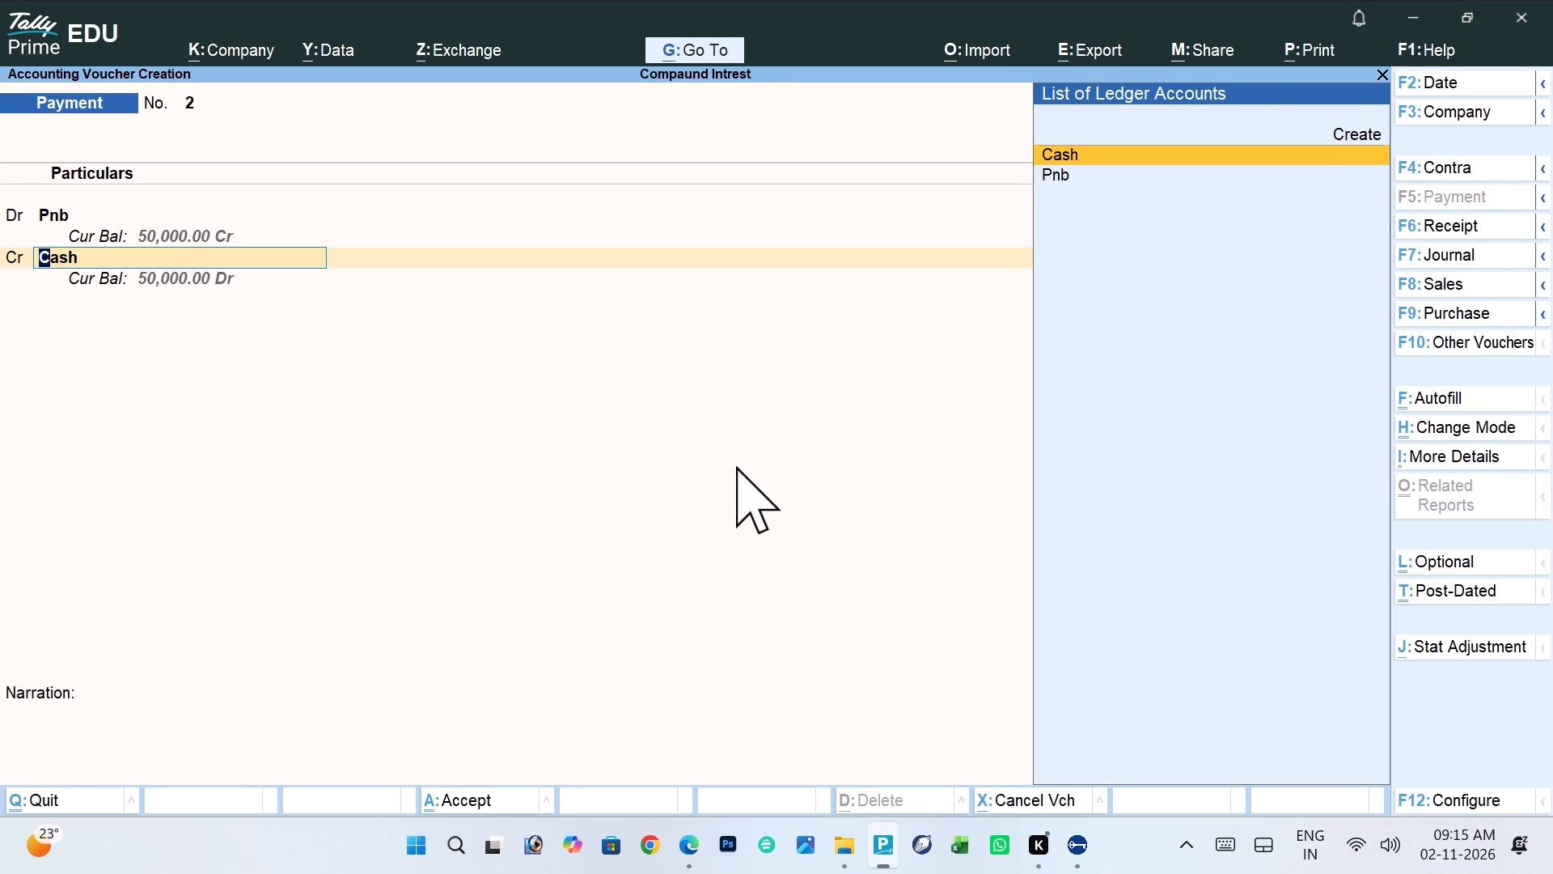
key(ctrl+a)
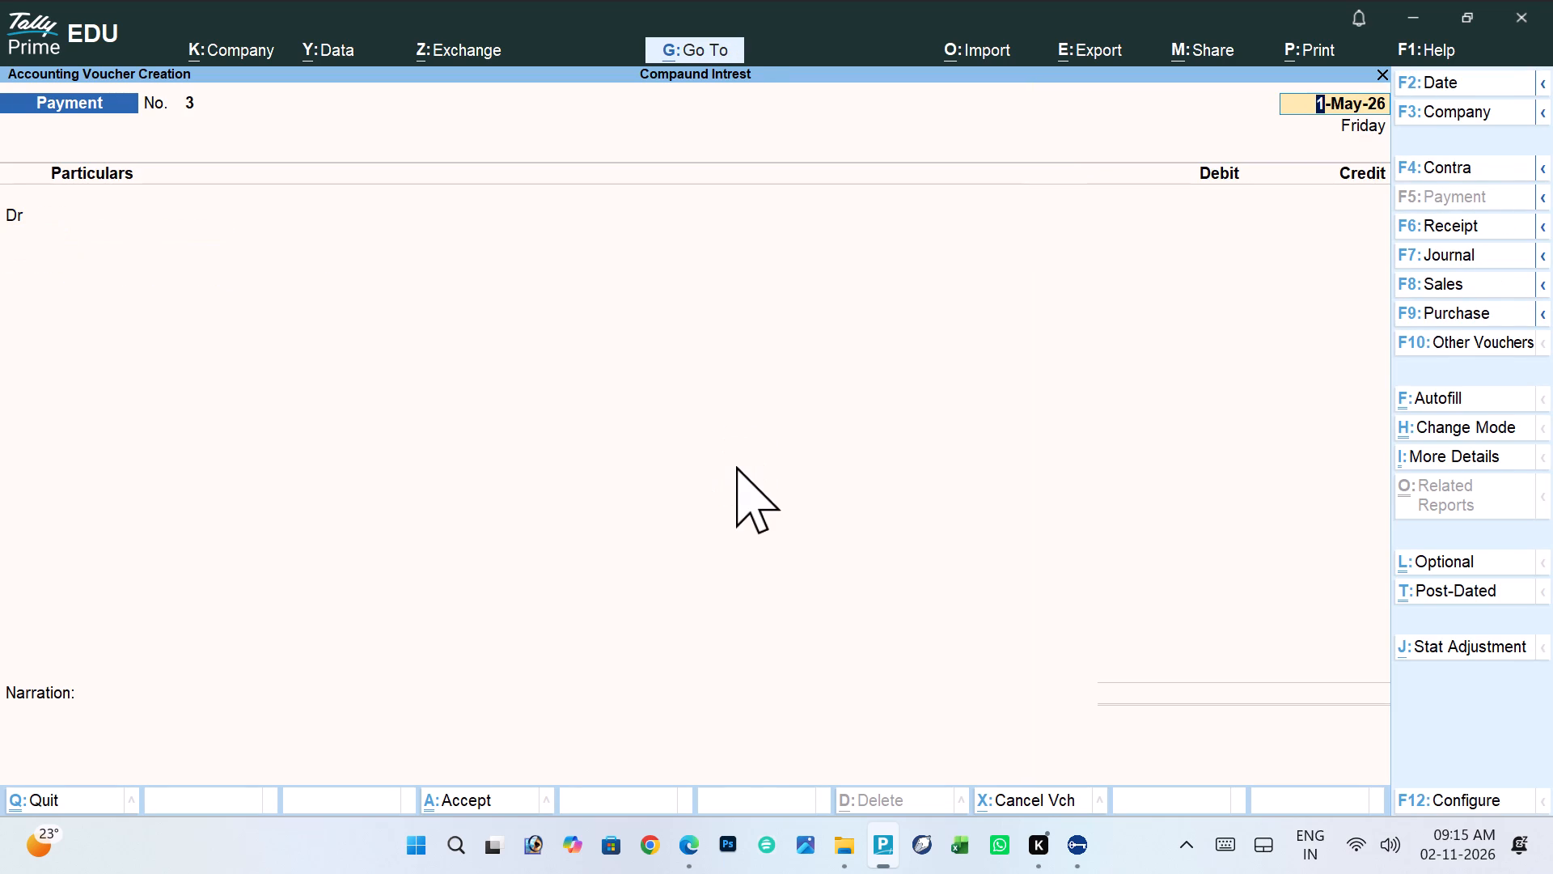
Leave voucher entry and open the Day Book covering the period 1-Apr-26 to 1-May-26.
key(F2)
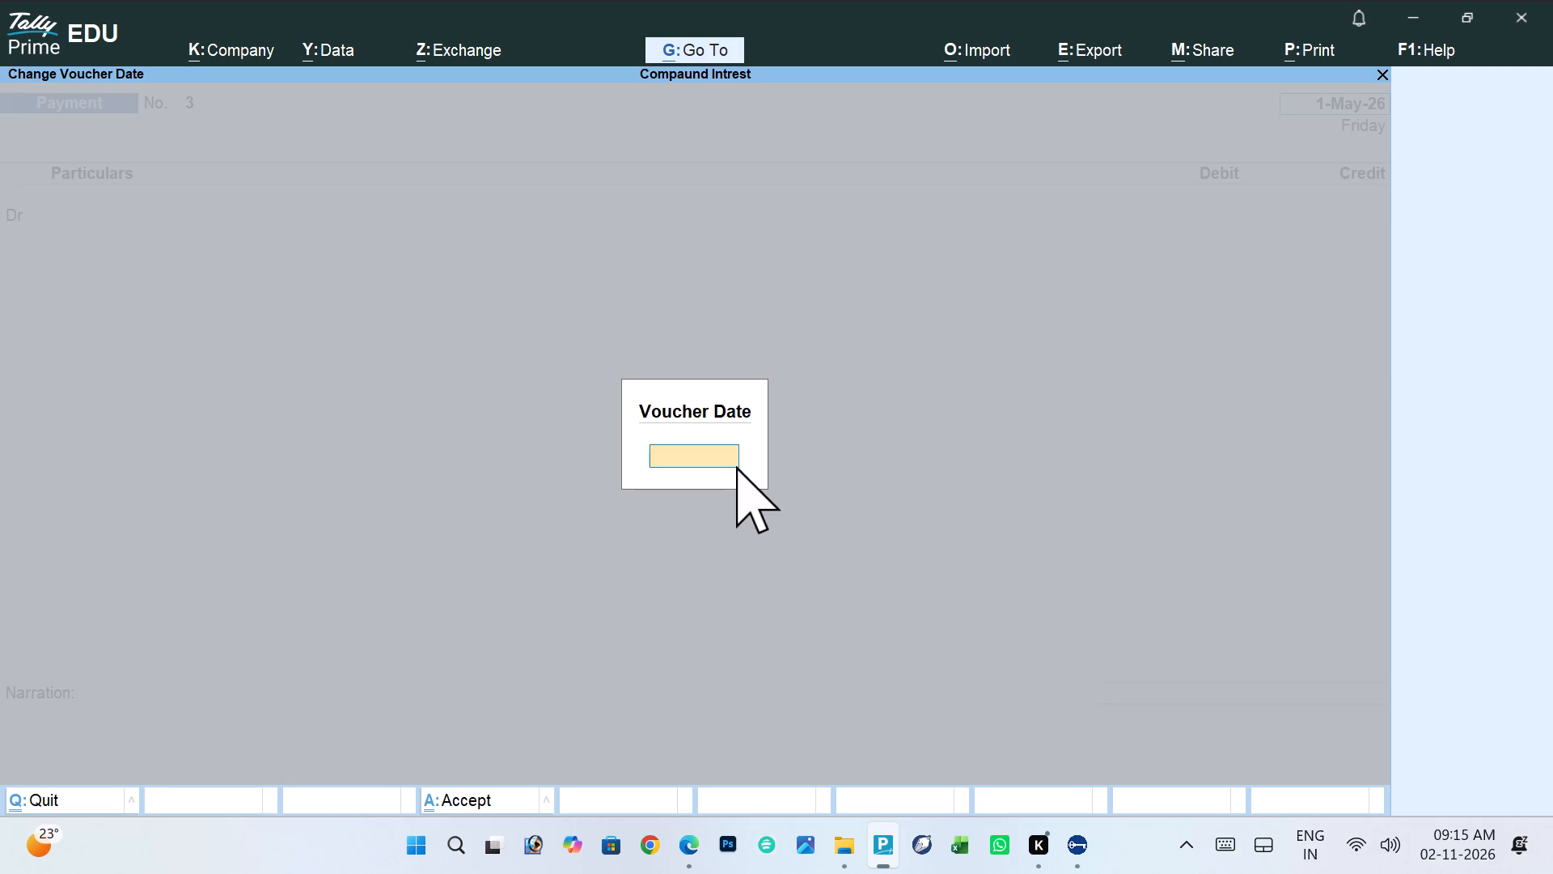
key(Escape)
key(Escape)
key(Escape)
key(Escape)
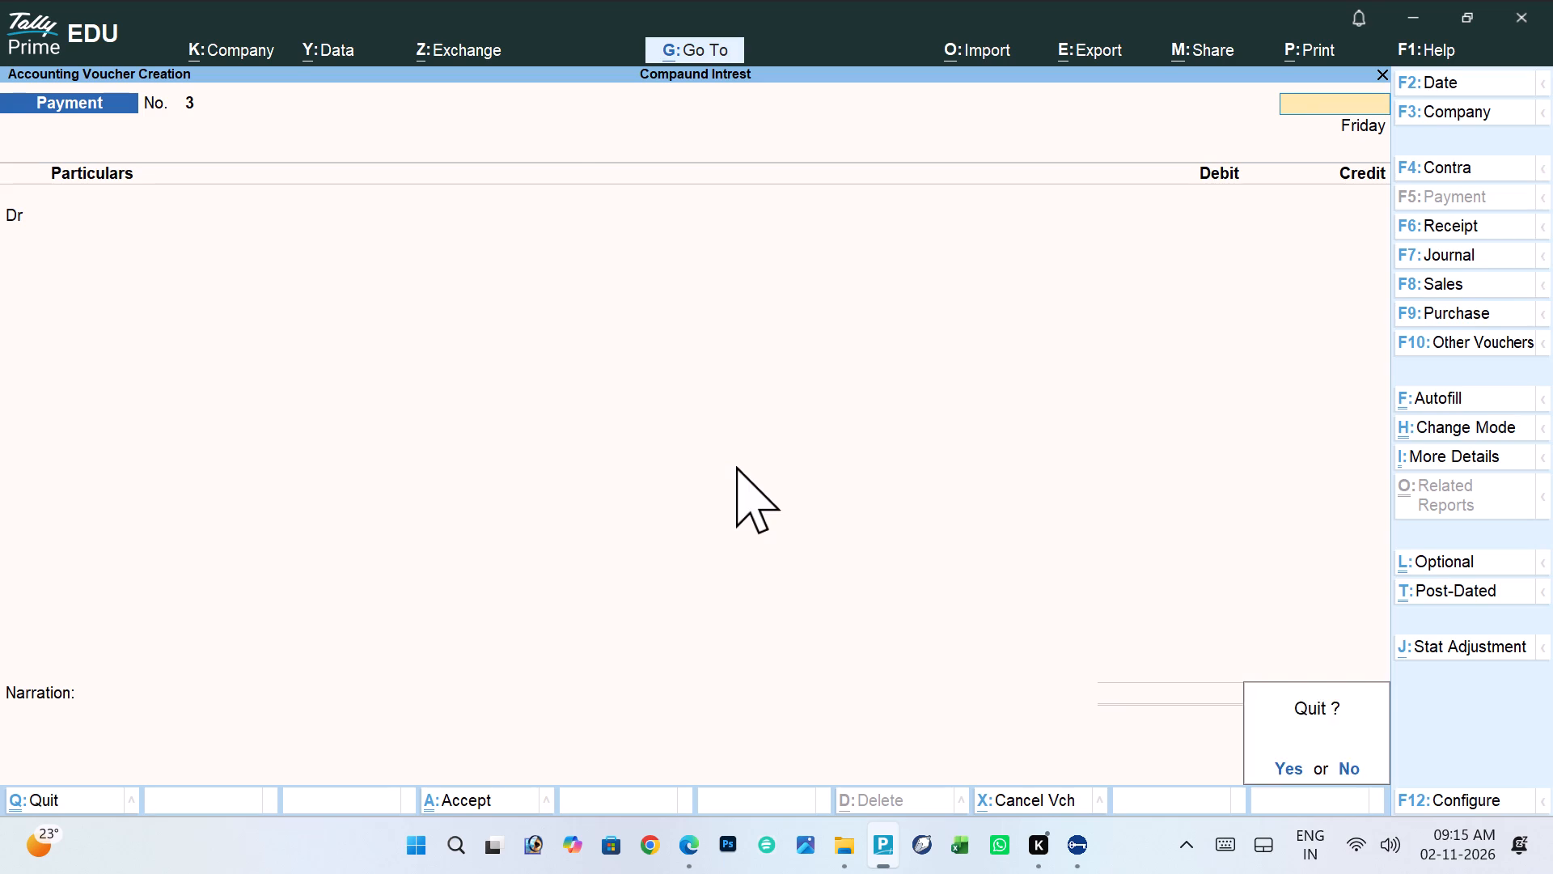
key(Escape)
key(Down)
key(Return)
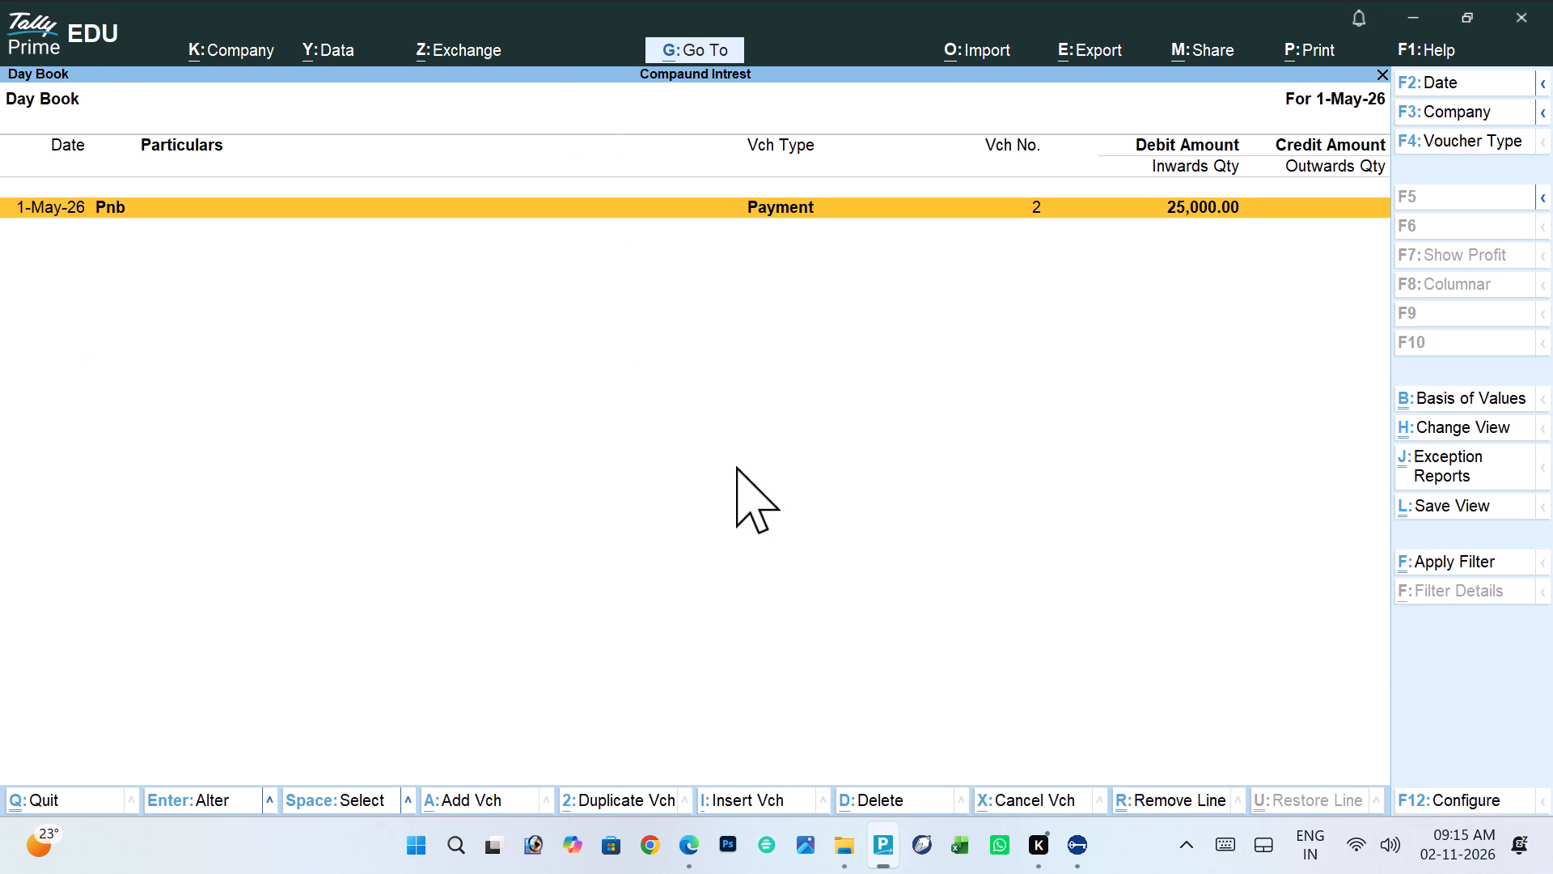
key(F2)
text(kdjf)
key(BackSpace)
key(BackSpace)
key(BackSpace)
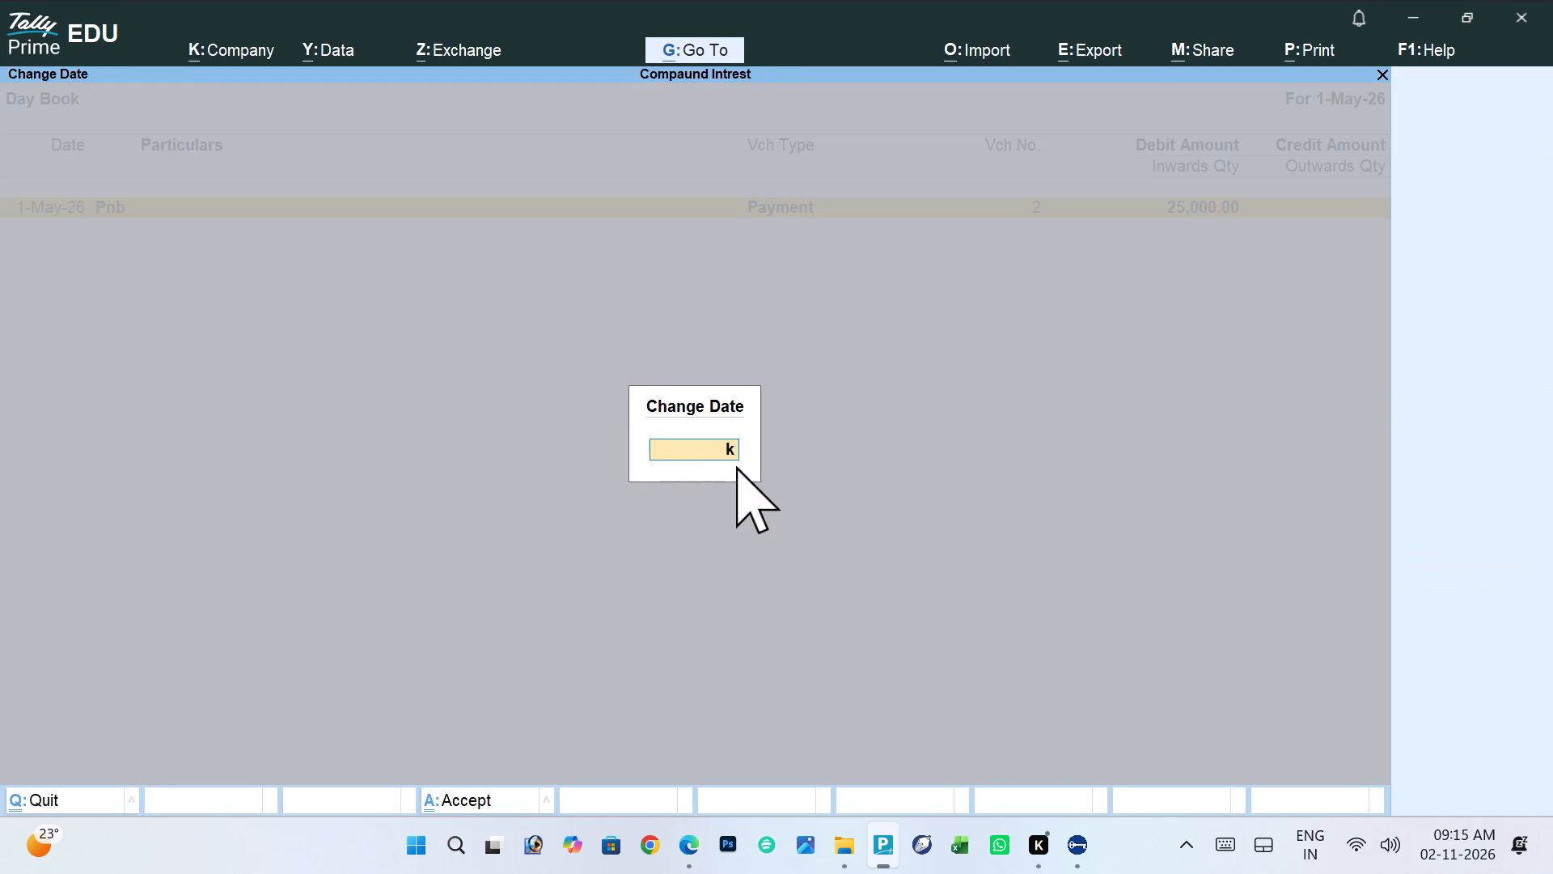
key(BackSpace)
key(ctrl+a)
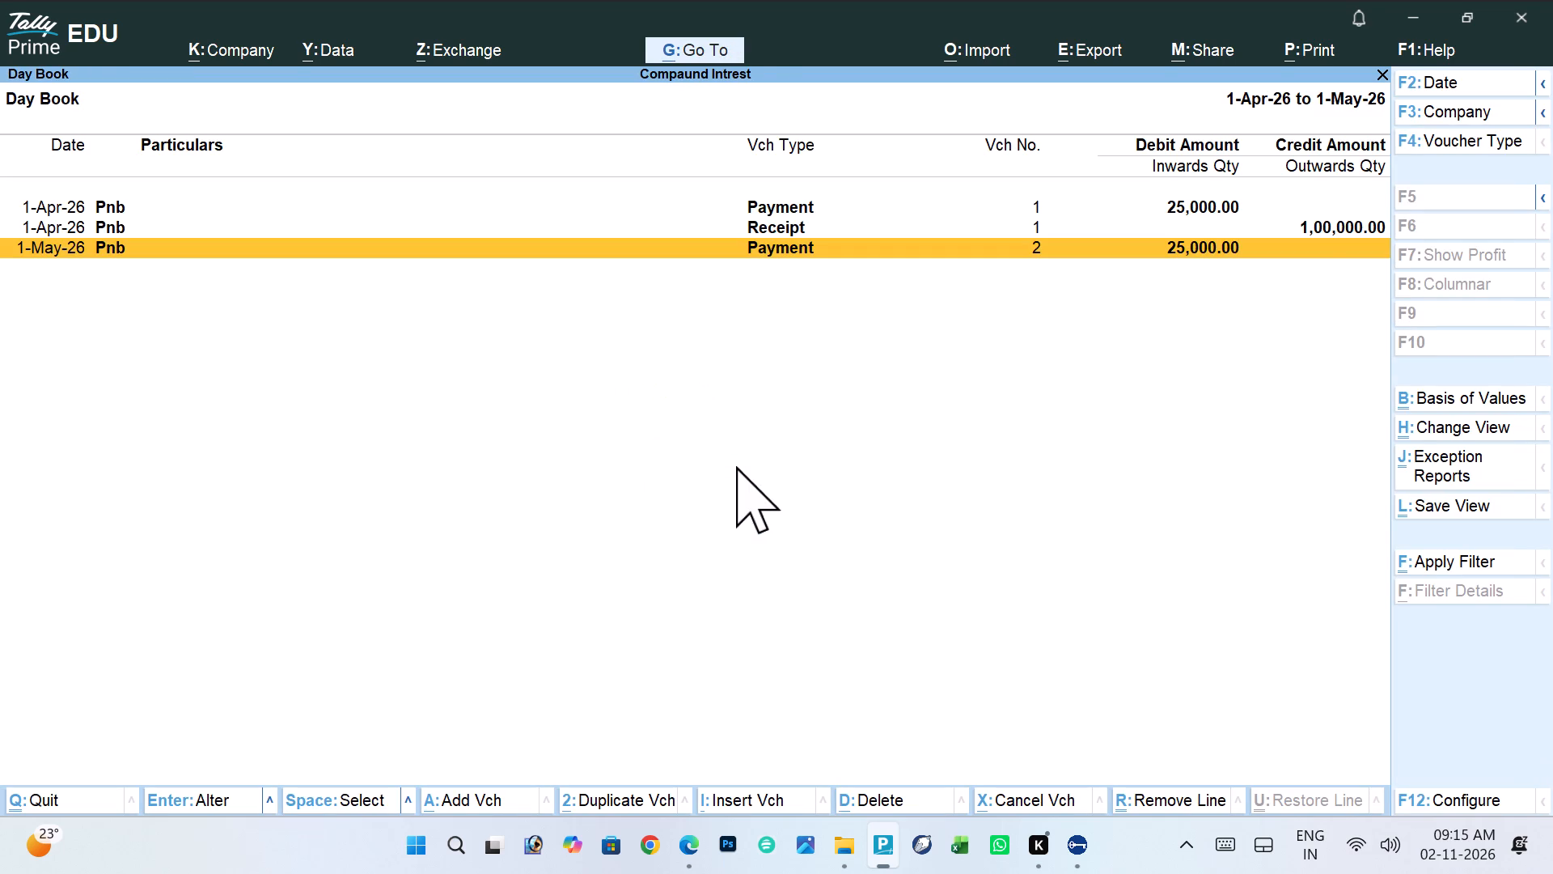
Open Payment voucher No. 1 from the Day Book, change its date to 1-May-26 and save it.
key(Up)
key(Up)
key(Return)
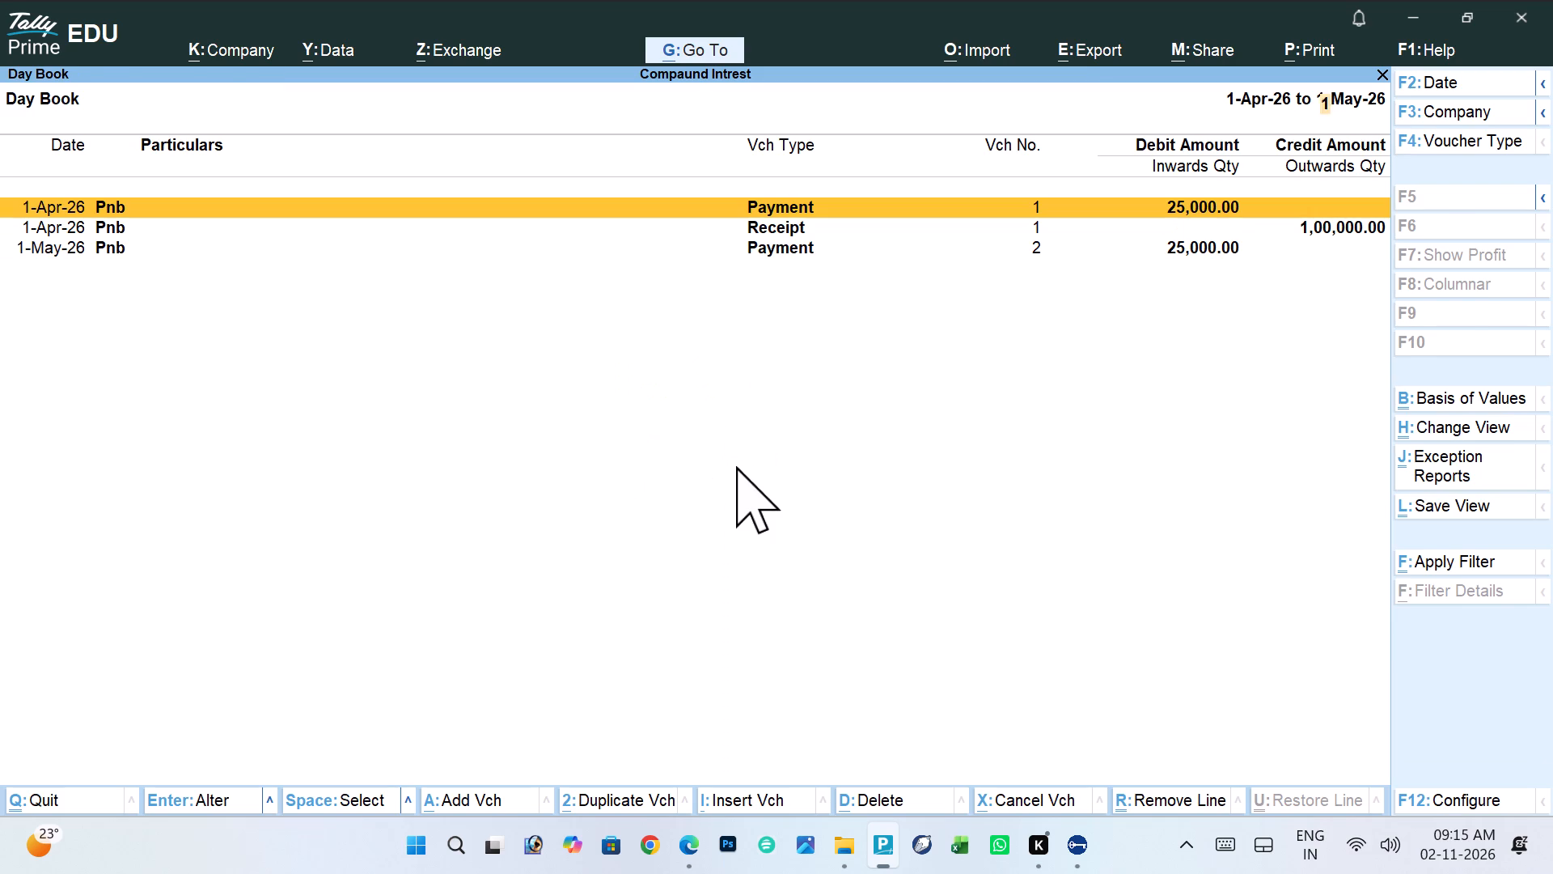
key(F2)
text(01-05)
key(Return)
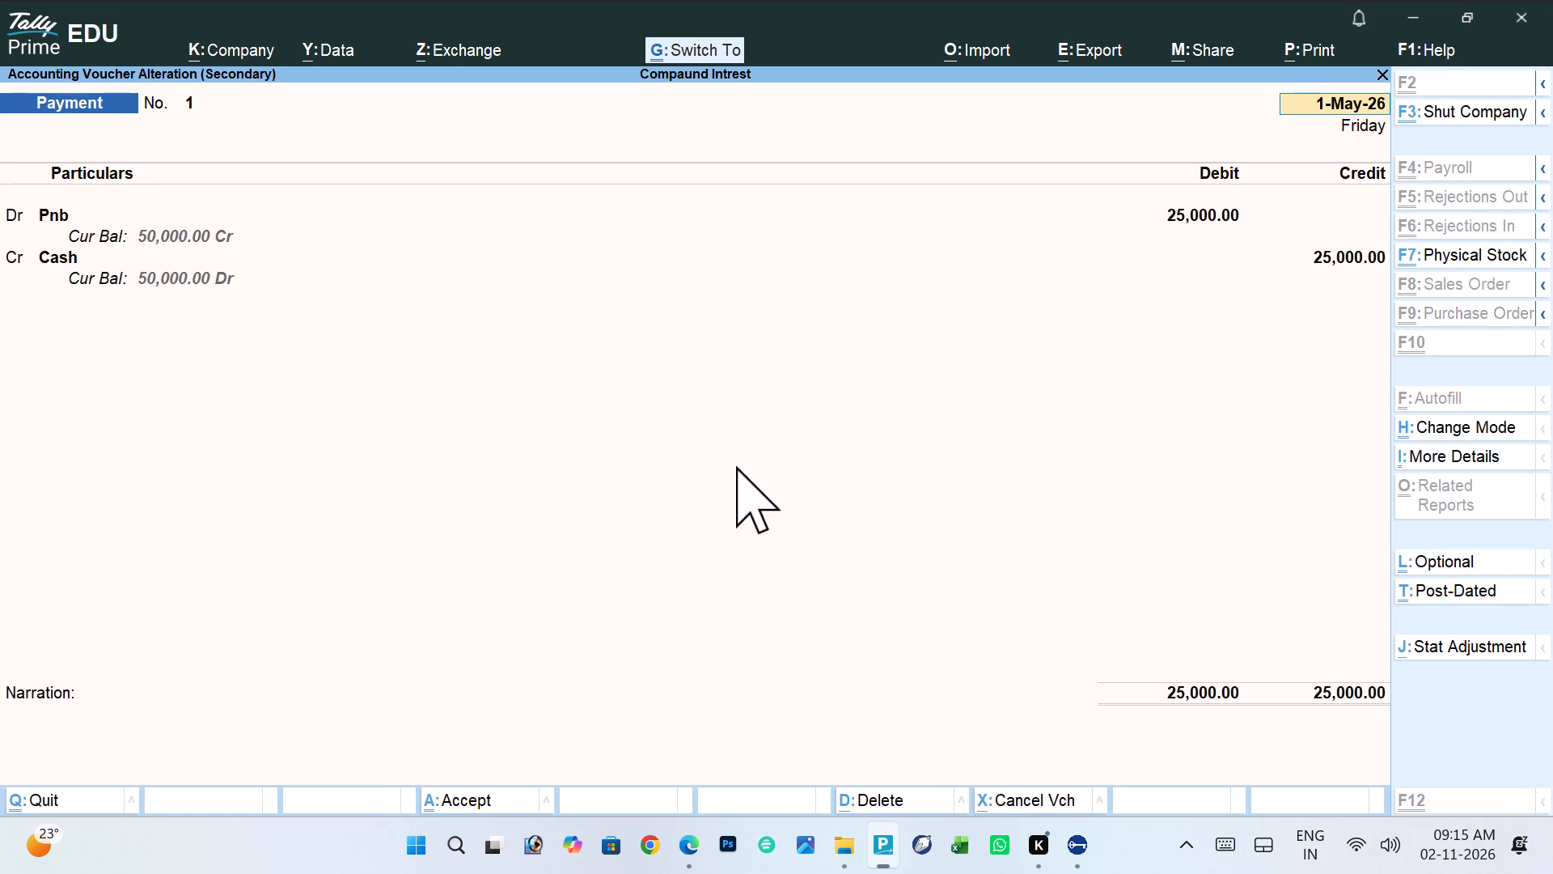
key(ctrl+a)
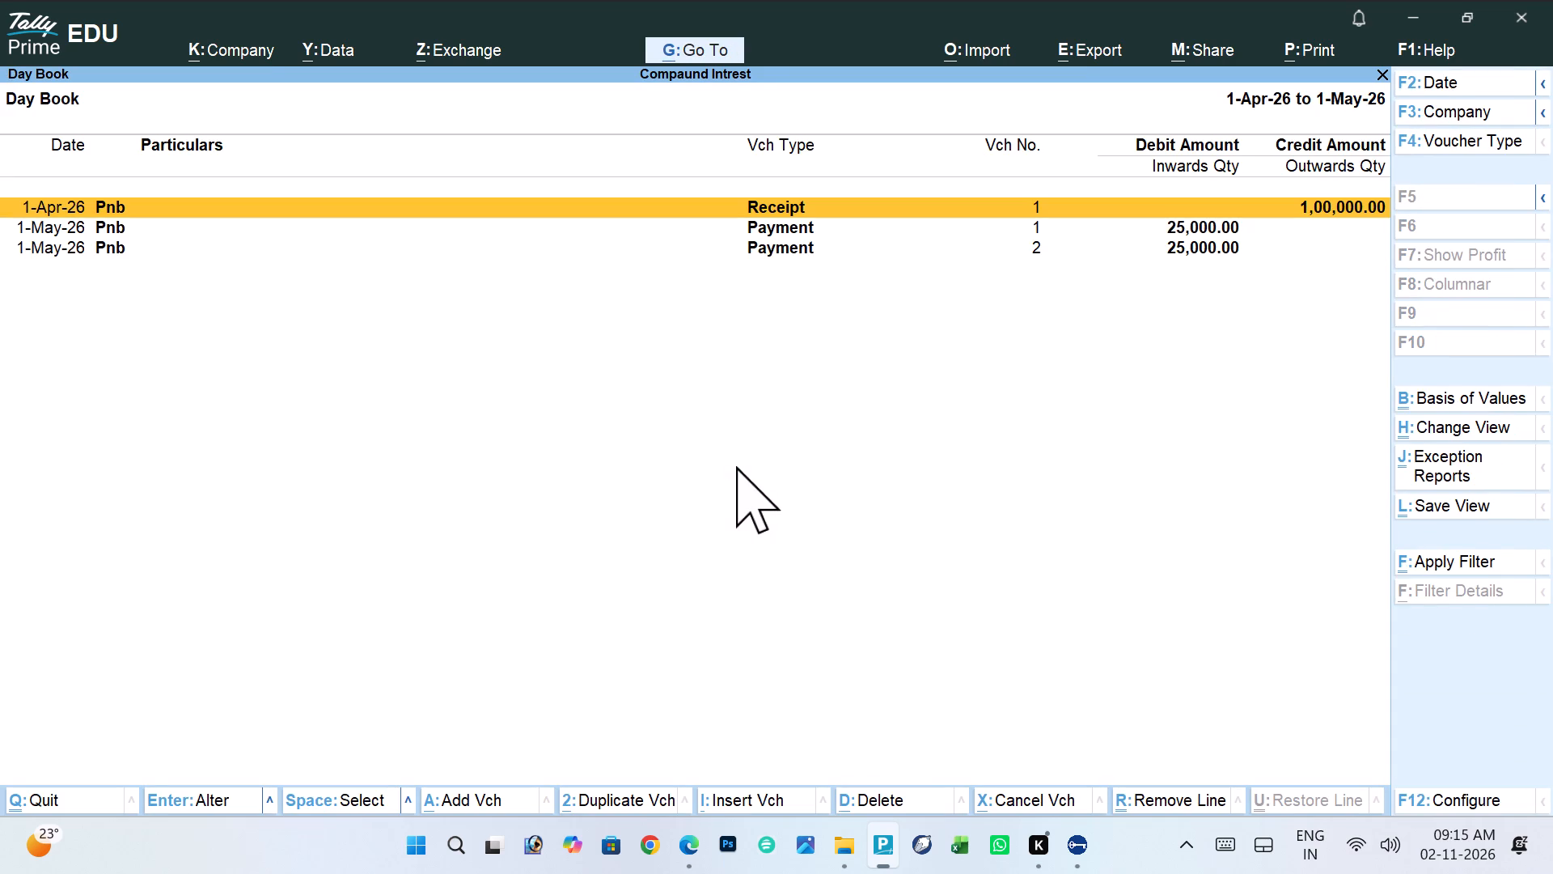
Open Payment voucher No. 2 from the Day Book, change its date to 1-Jun-26 and save it.
key(Right)
key(Down)
key(Down)
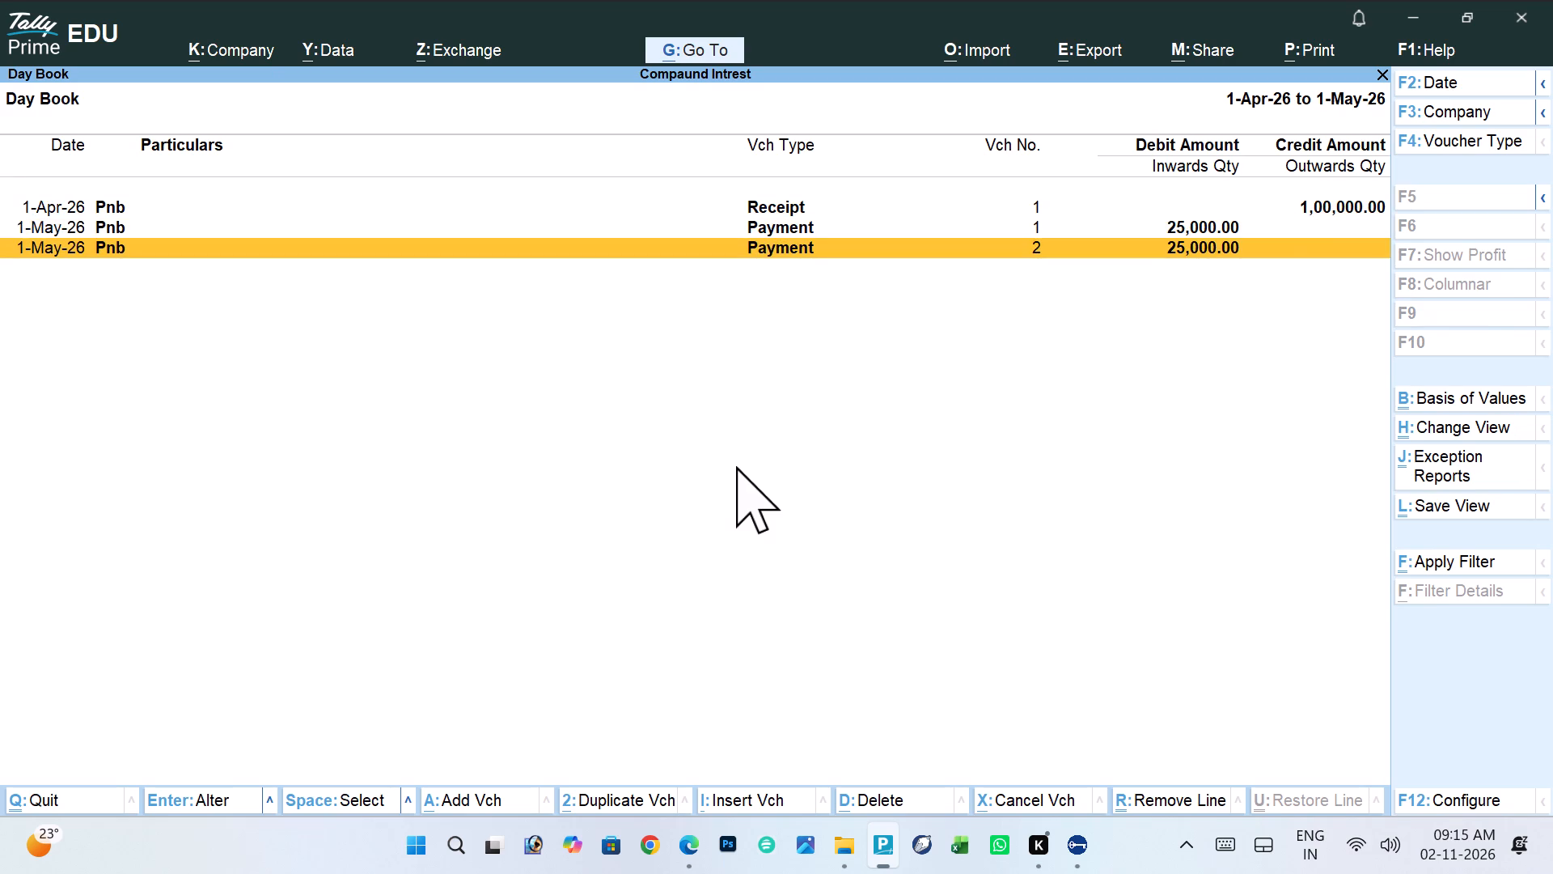
key(Return)
key(F2)
text(01-06)
key(Return)
key(ctrl+a)
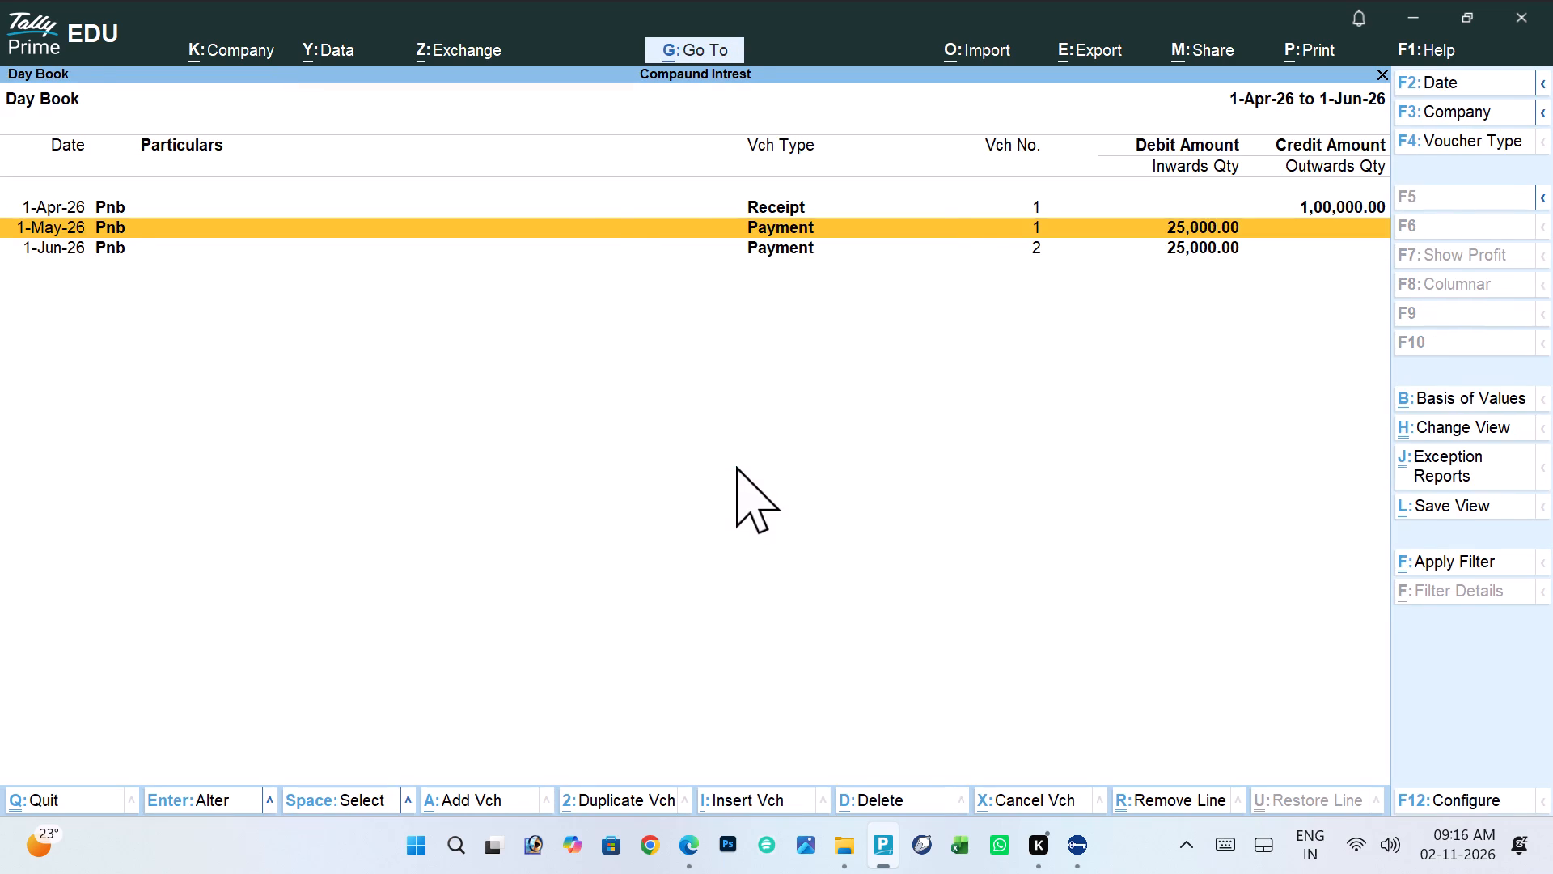
Leave the Day Book and return to voucher entry with a new Payment voucher.
key(Escape)
key(Up)
key(Return)
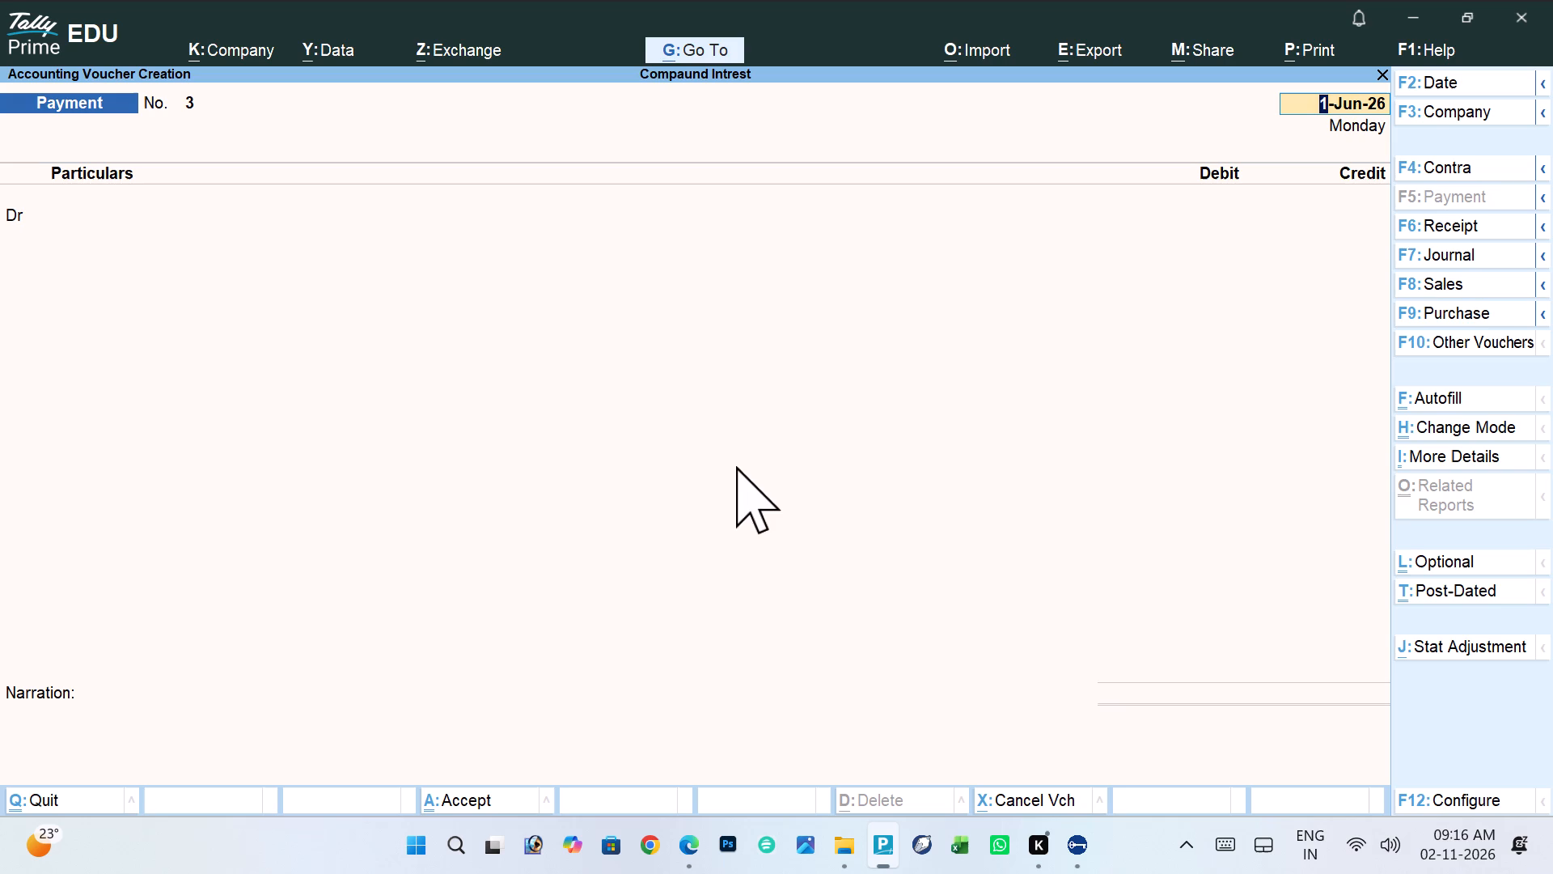
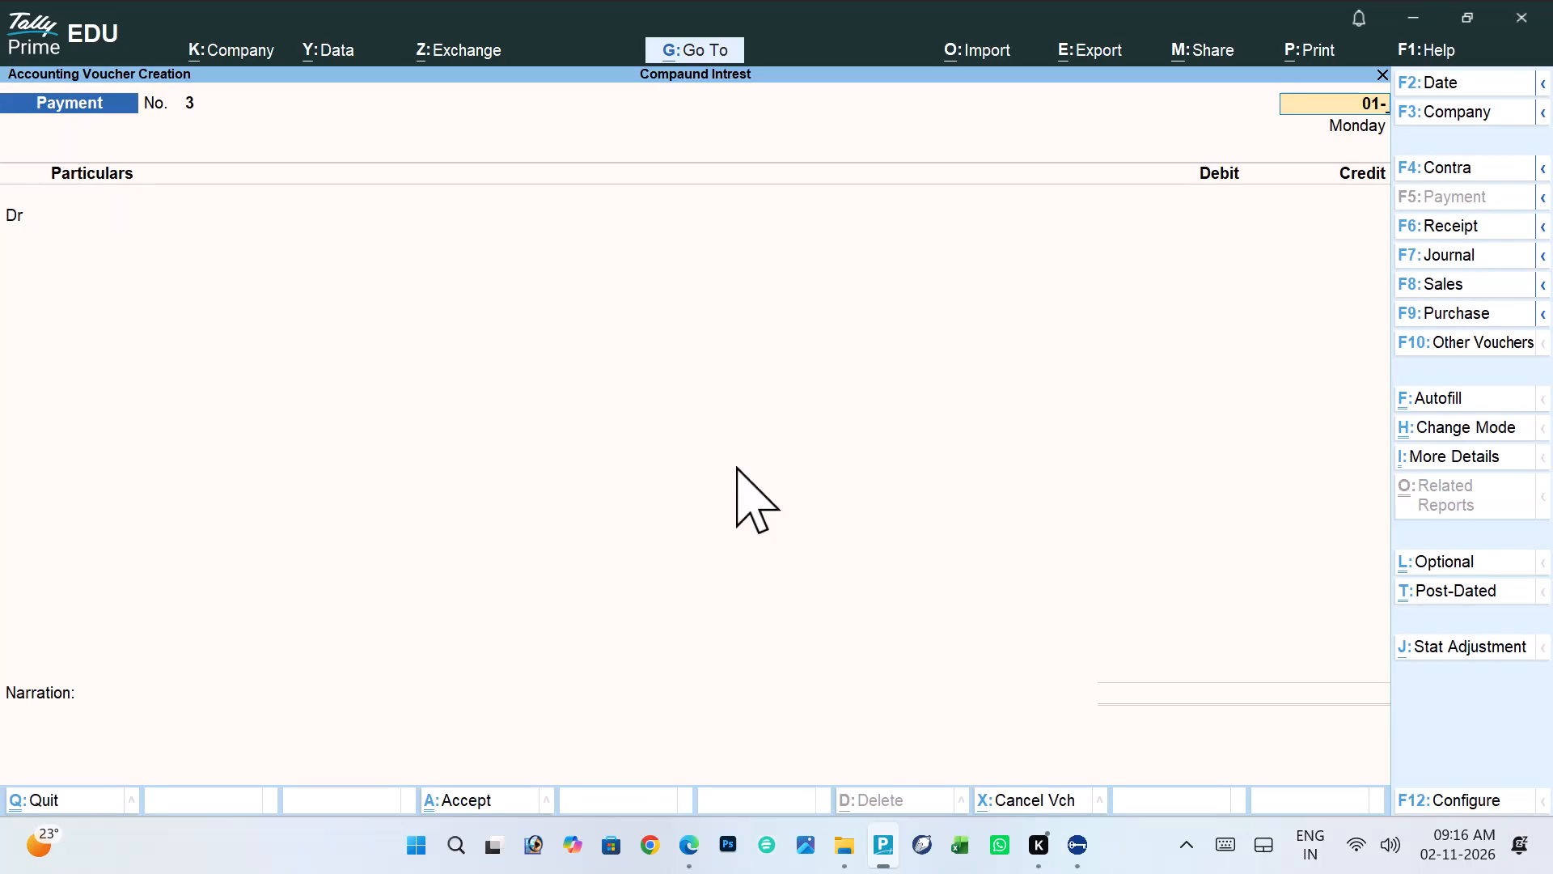
Record Payment voucher No. 3 dated 1-Jul-26, debiting Pnb and crediting Cash with 25,000, and save it.
key(Return)
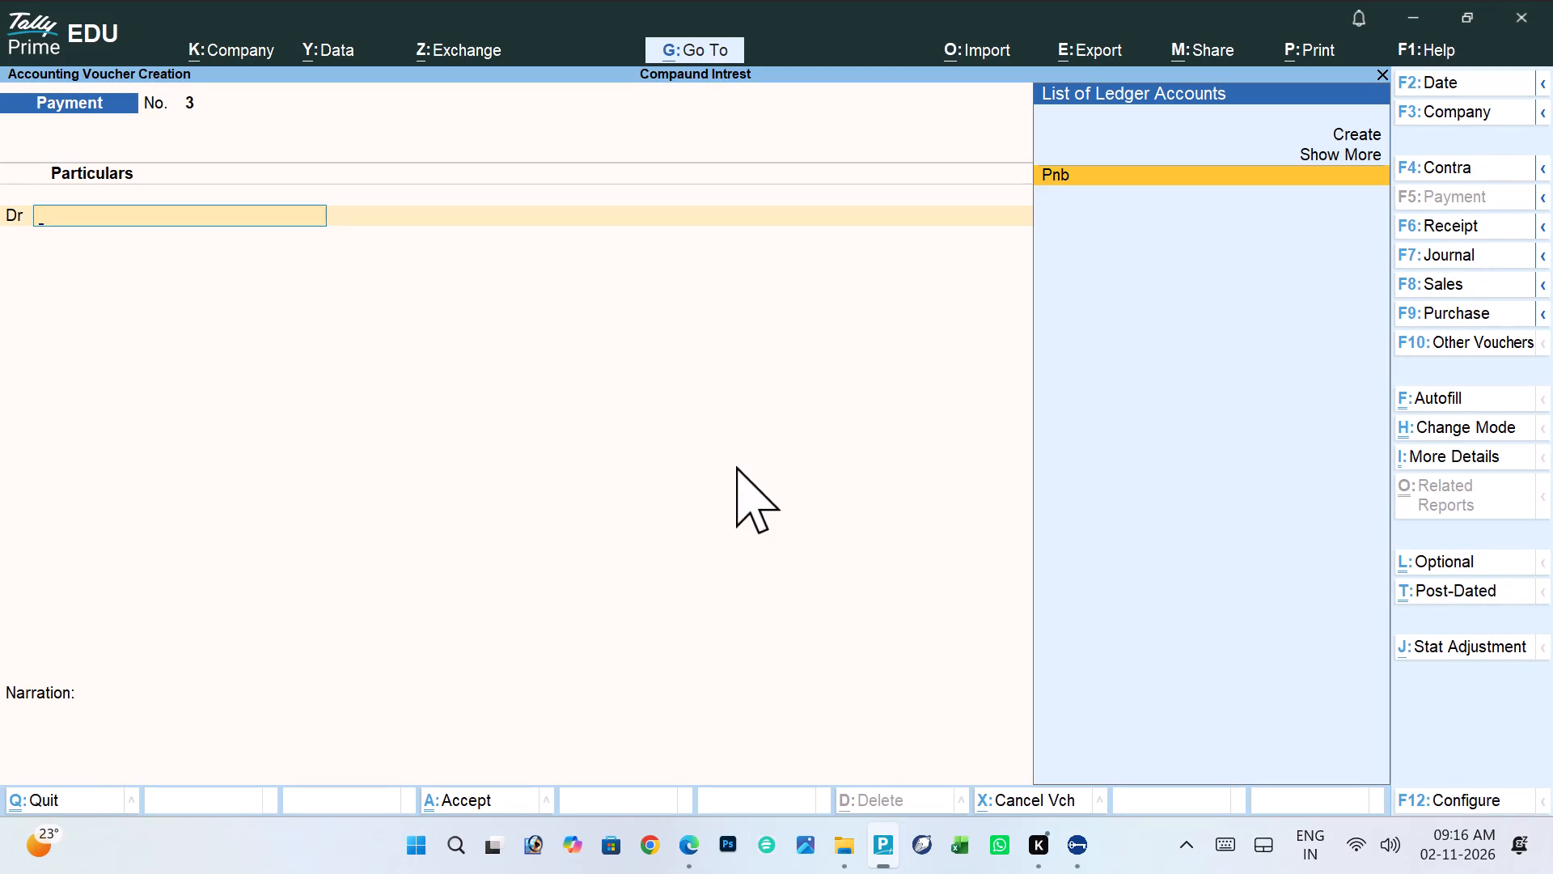
key(Return)
text(25000)
key(Return)
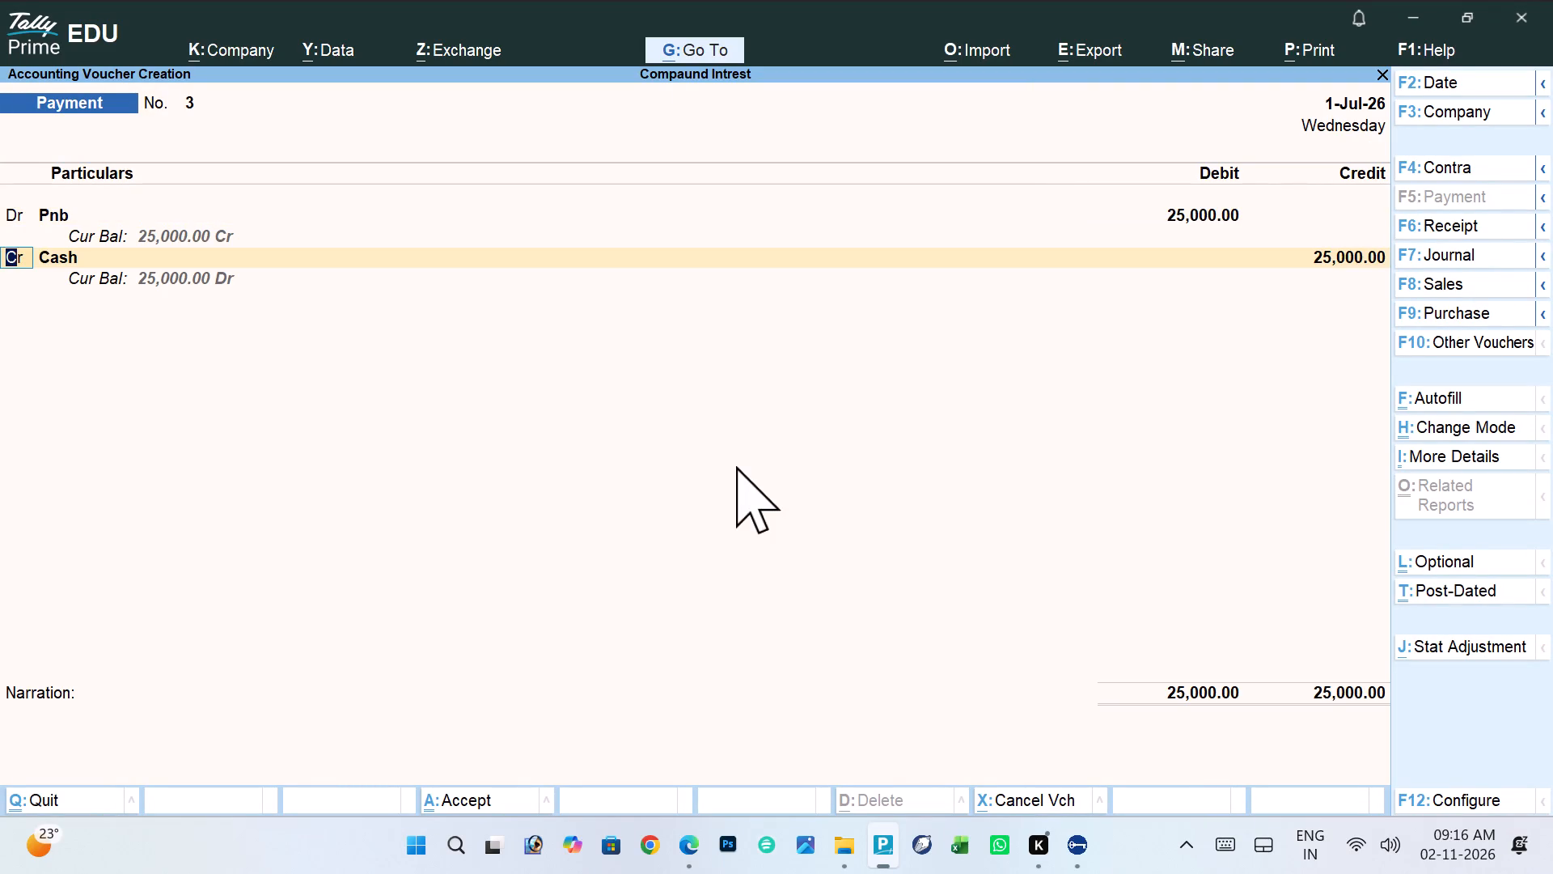
key(Return)
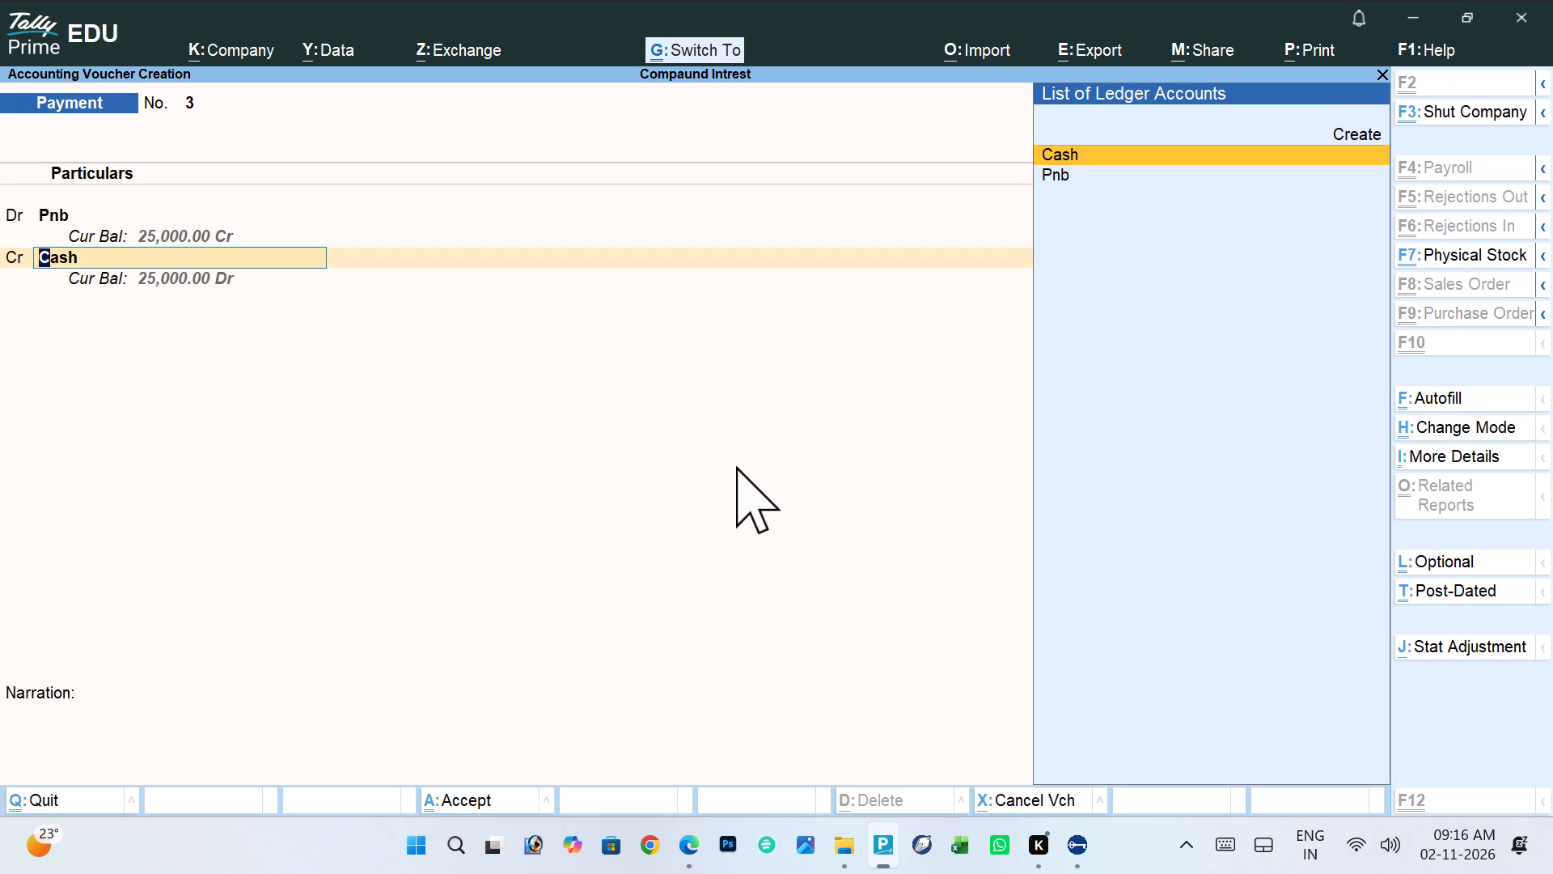
key(ctrl+a)
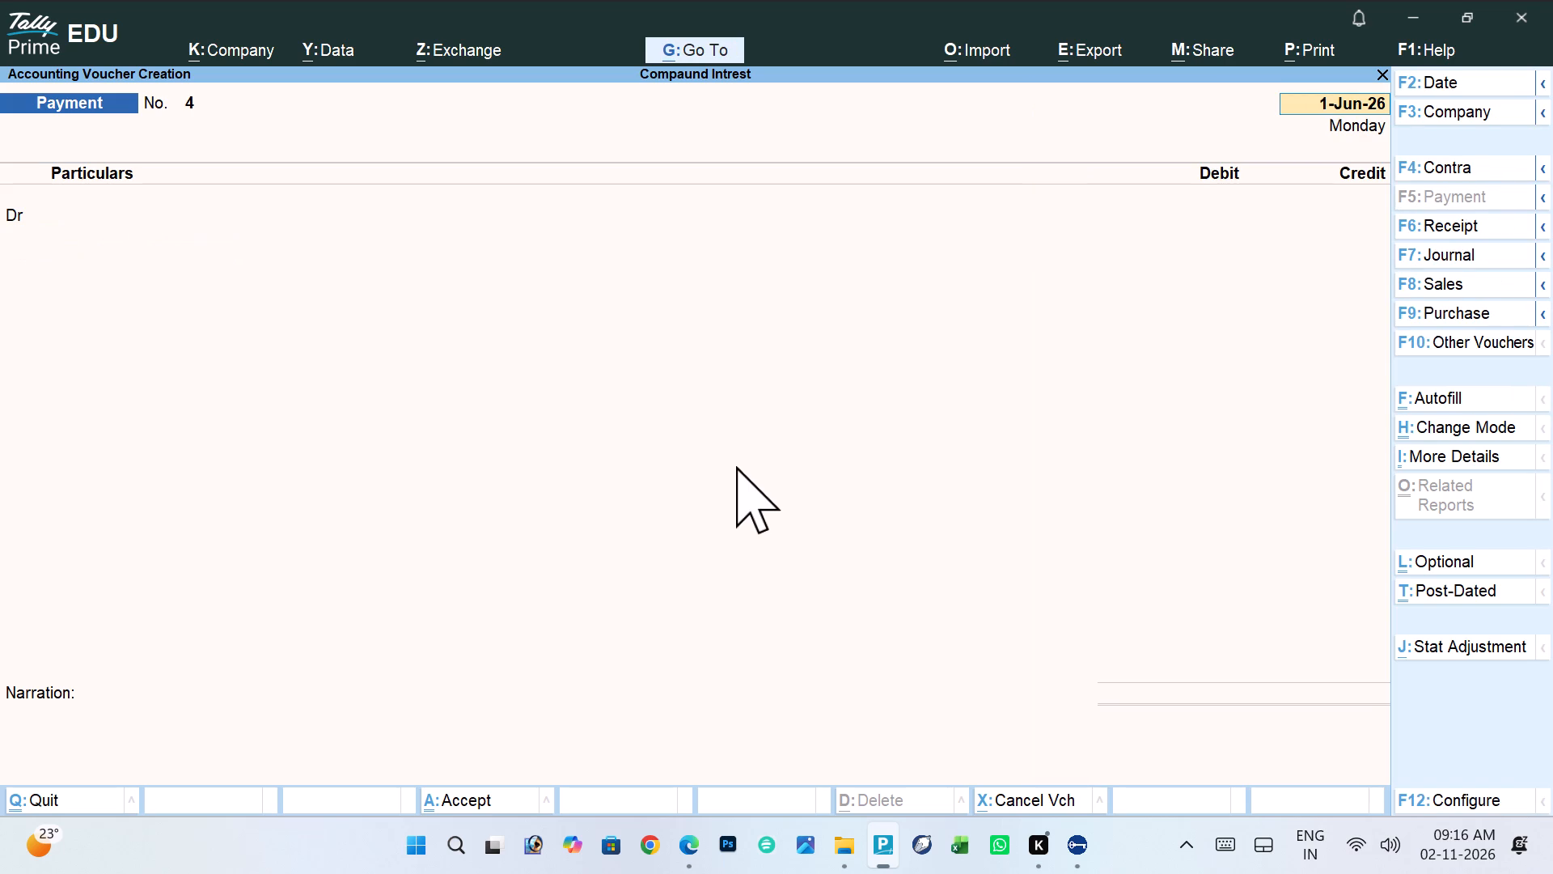
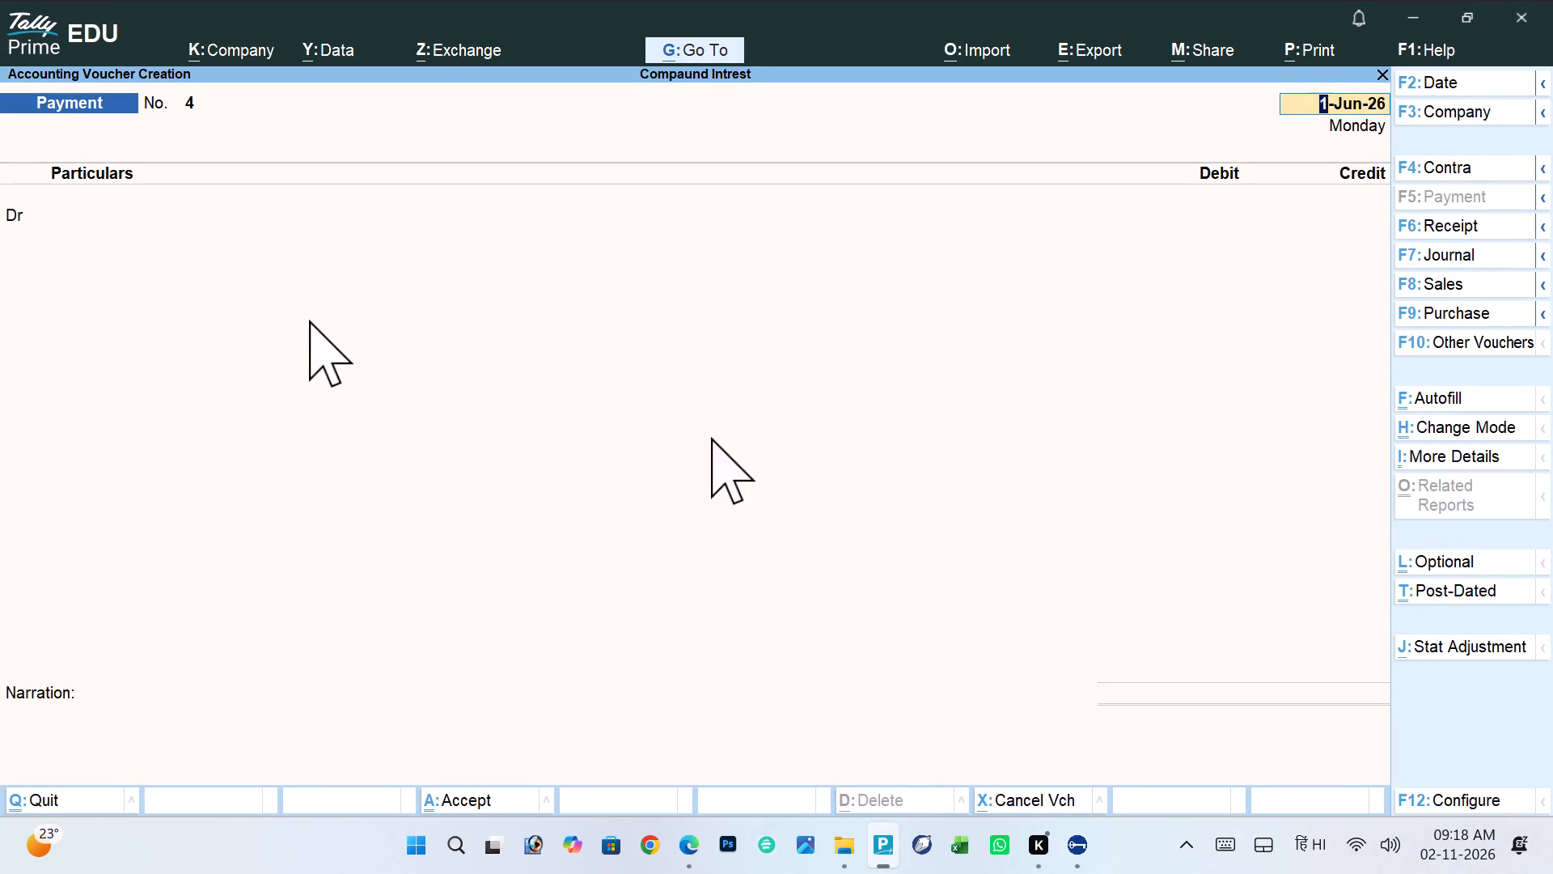
Record Payment voucher No. 4 dated 1-Aug-26, debiting Pnb and crediting Cash with 25,000, save it and leave voucher entry.
key(F2)
text(01-08)
key(Return)
key(Return)
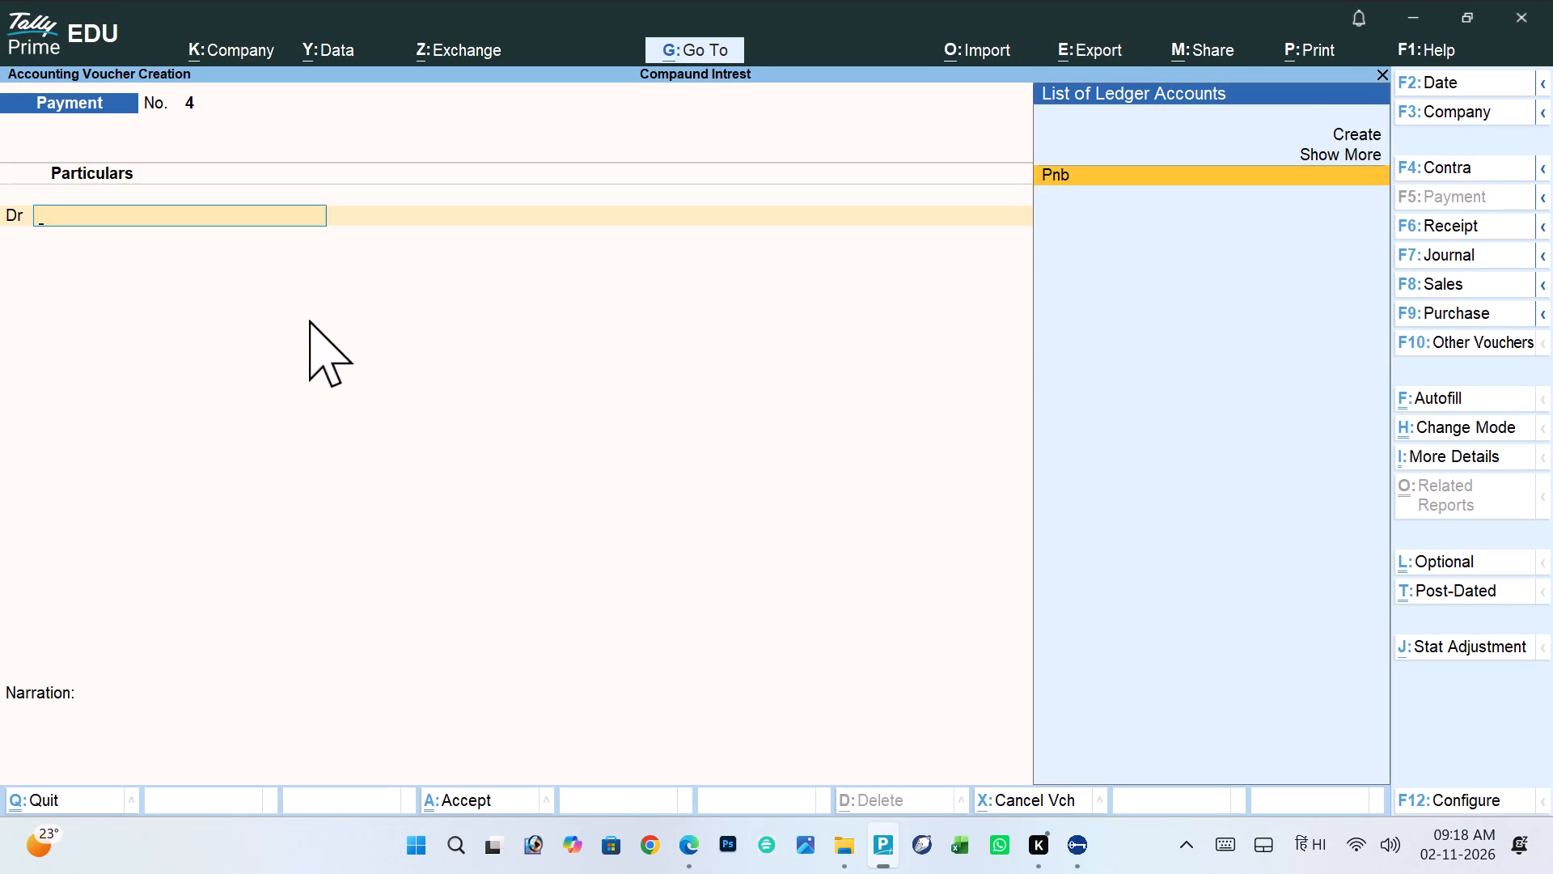
key(Return)
text(2500)
key(0)
key(Return)
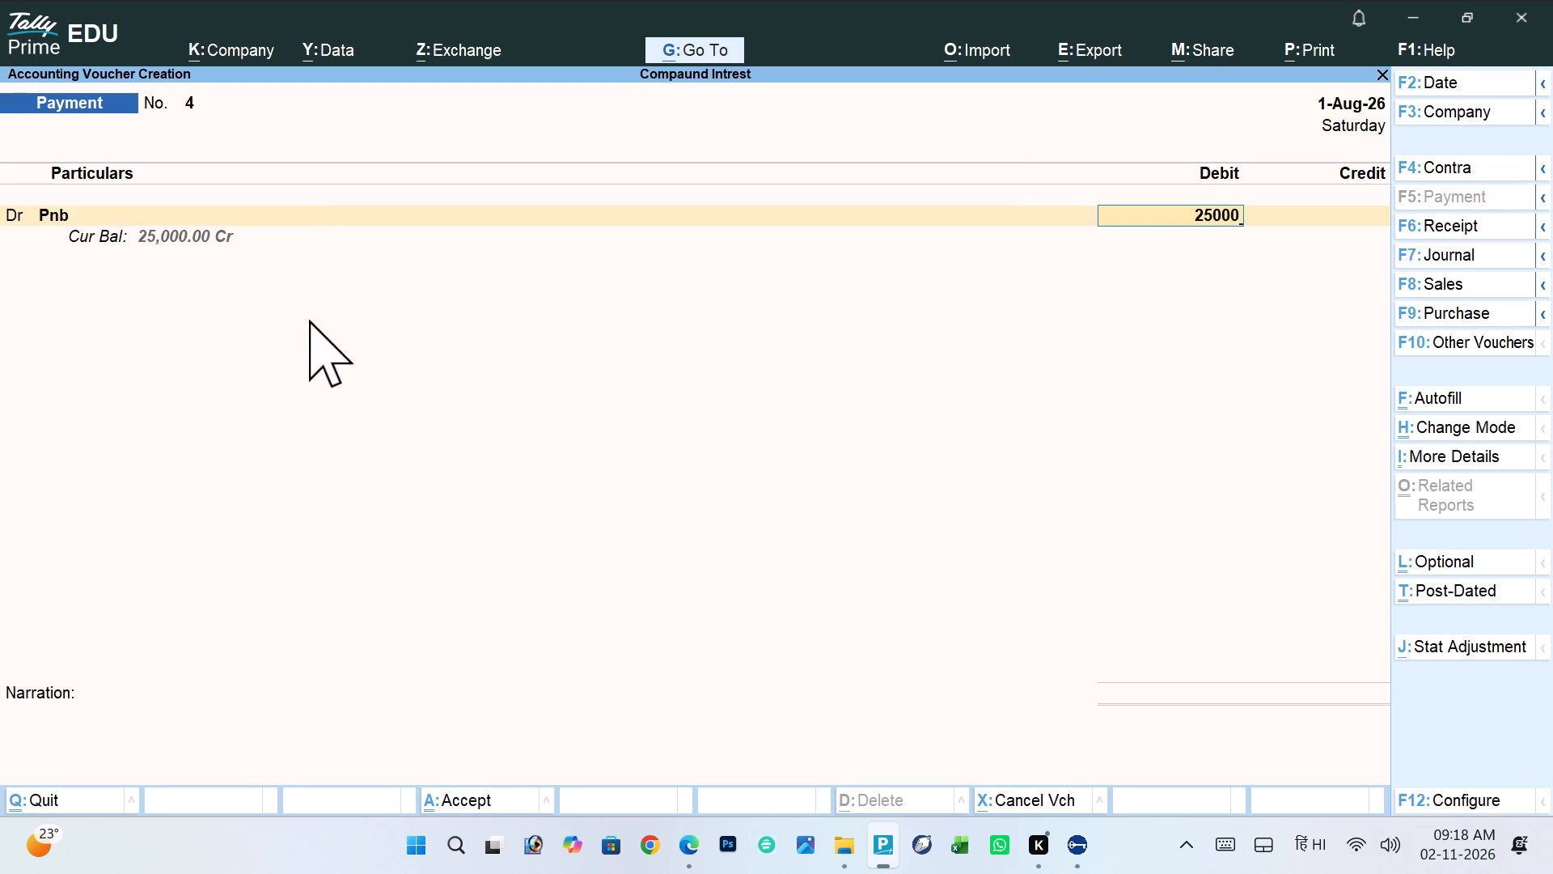
key(Return)
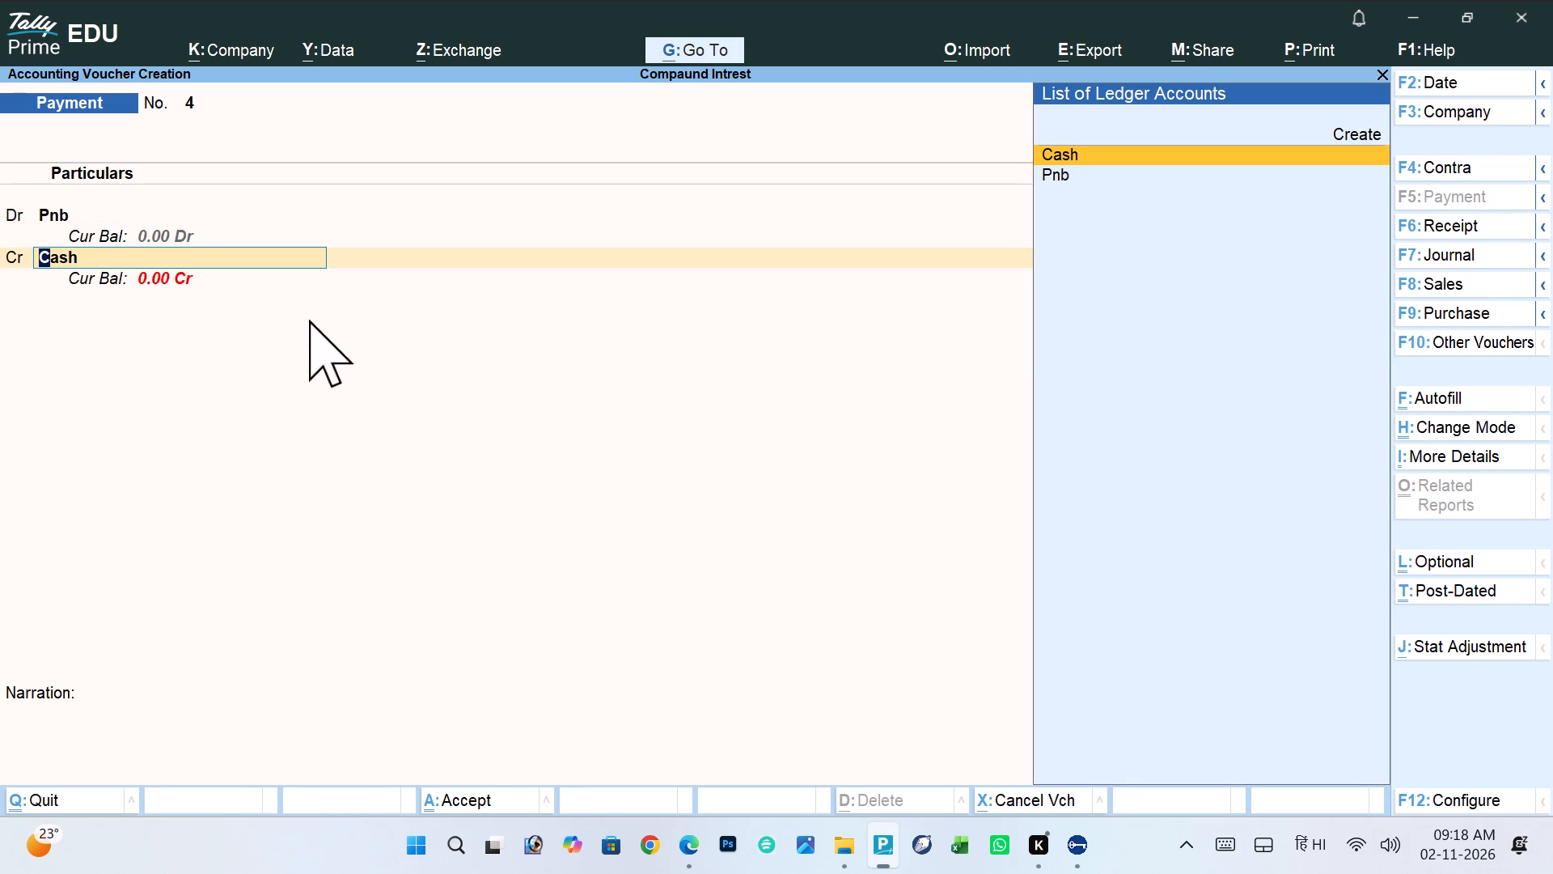
key(ctrl+a)
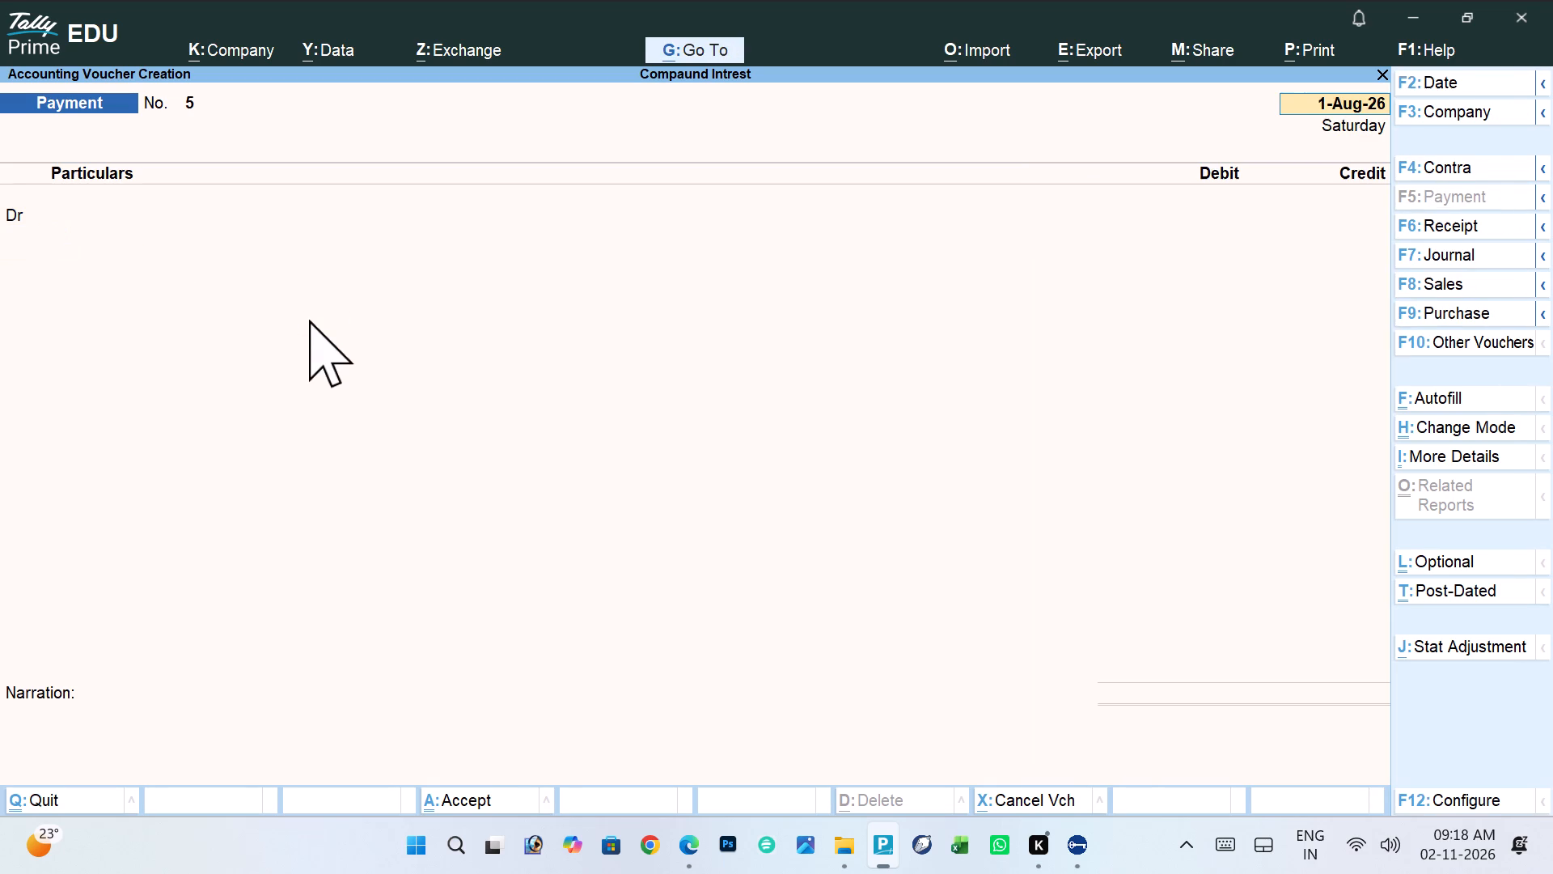
key(Escape)
key(Escape)
key(Escape)
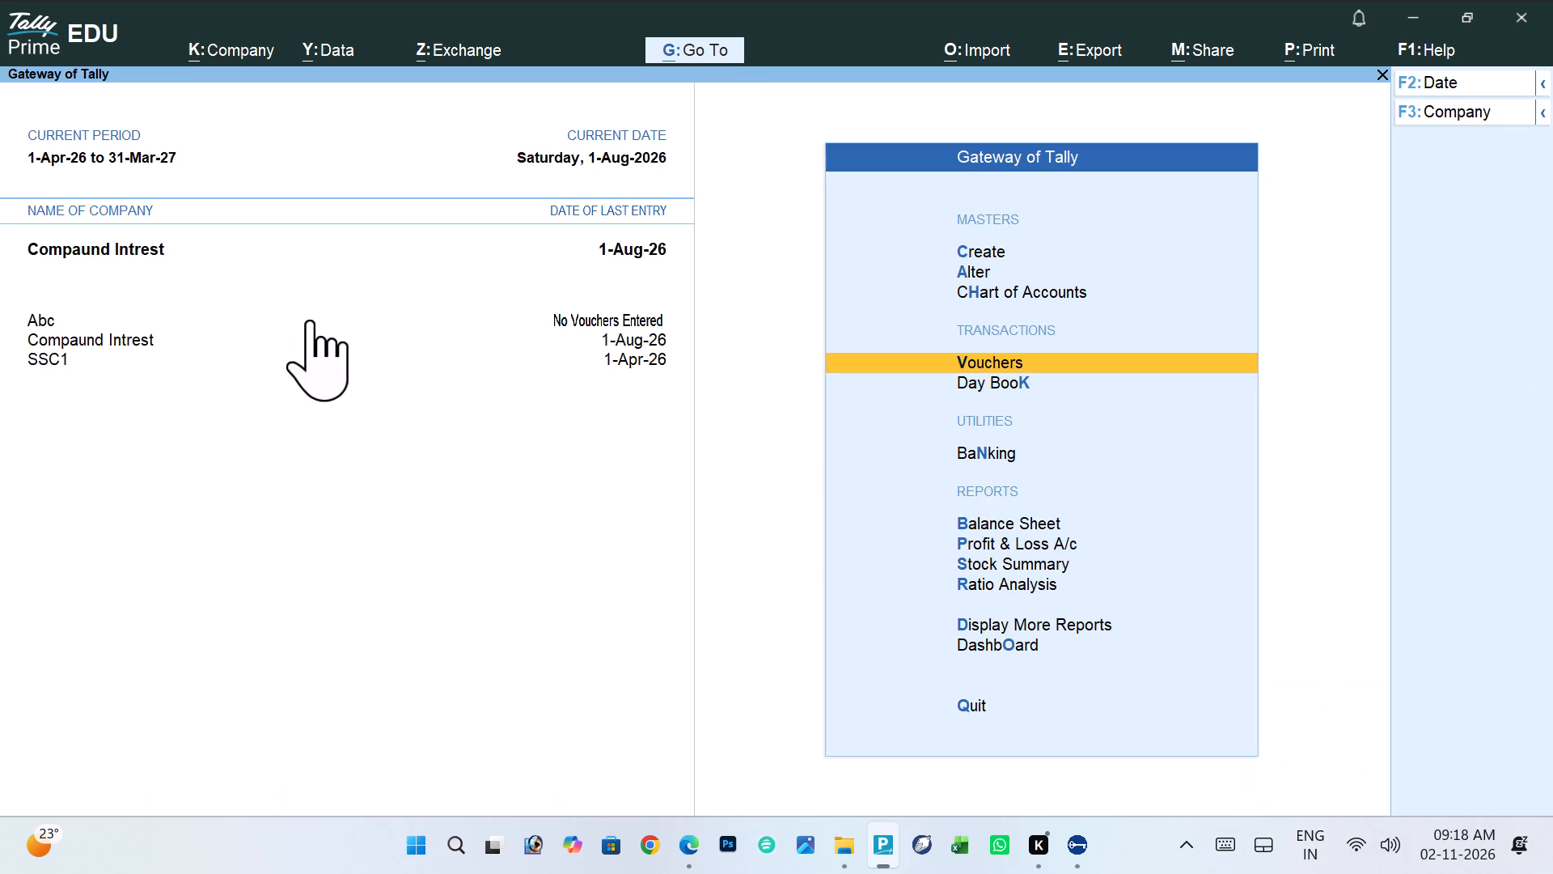
Examine the Interest Payable report under the interest calculation statements, and return to the Gateway of Tally.
key(Down)
key(Down)
key(Down)
key(Down)
key(Down)
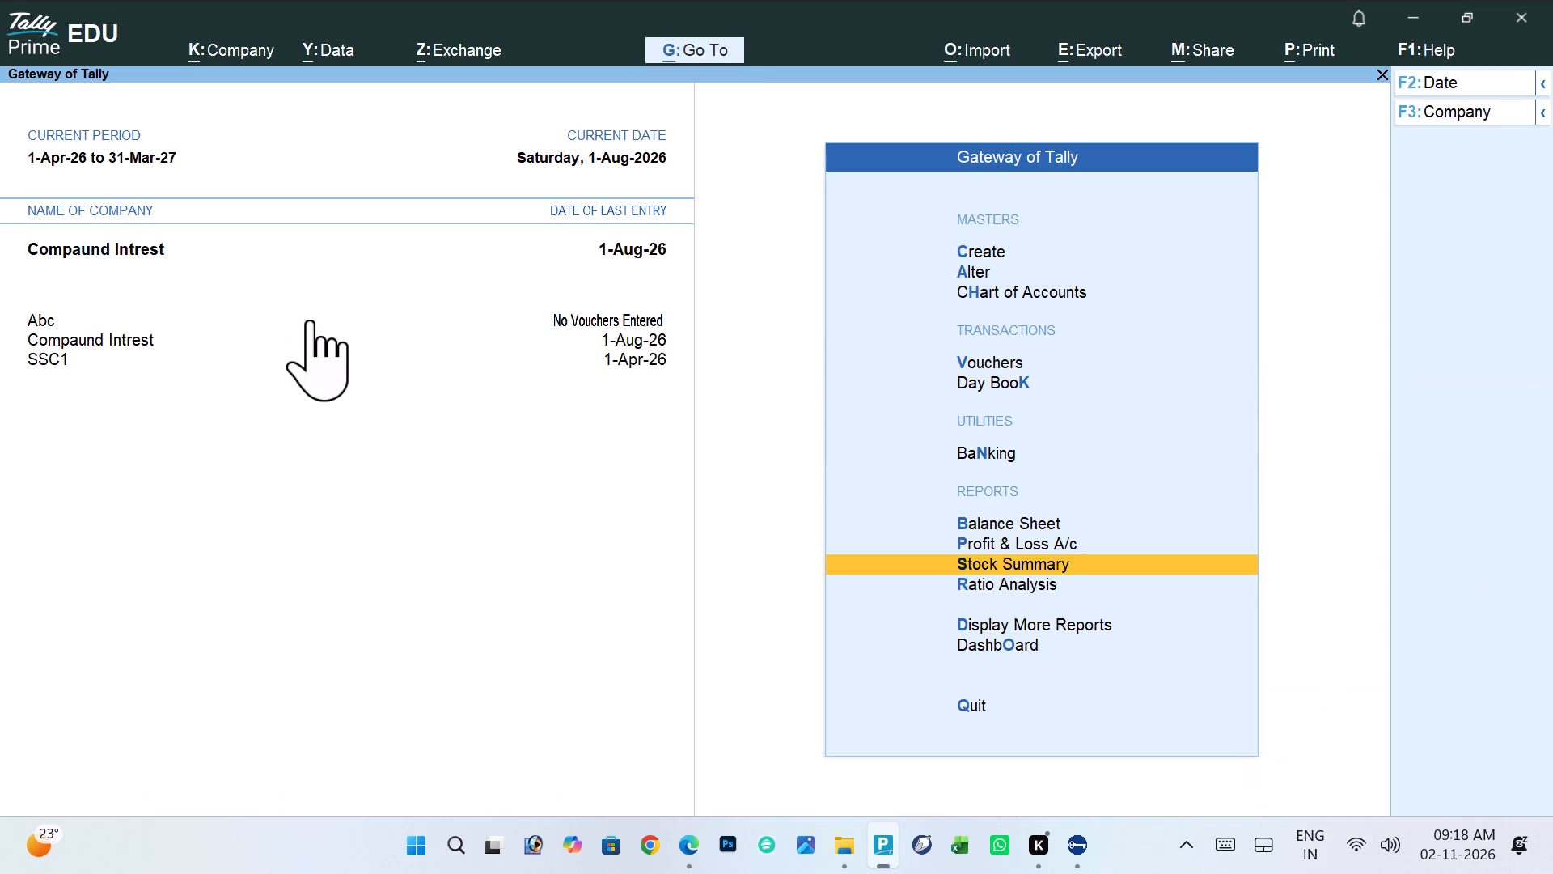
key(Down)
key(Down)
key(Return)
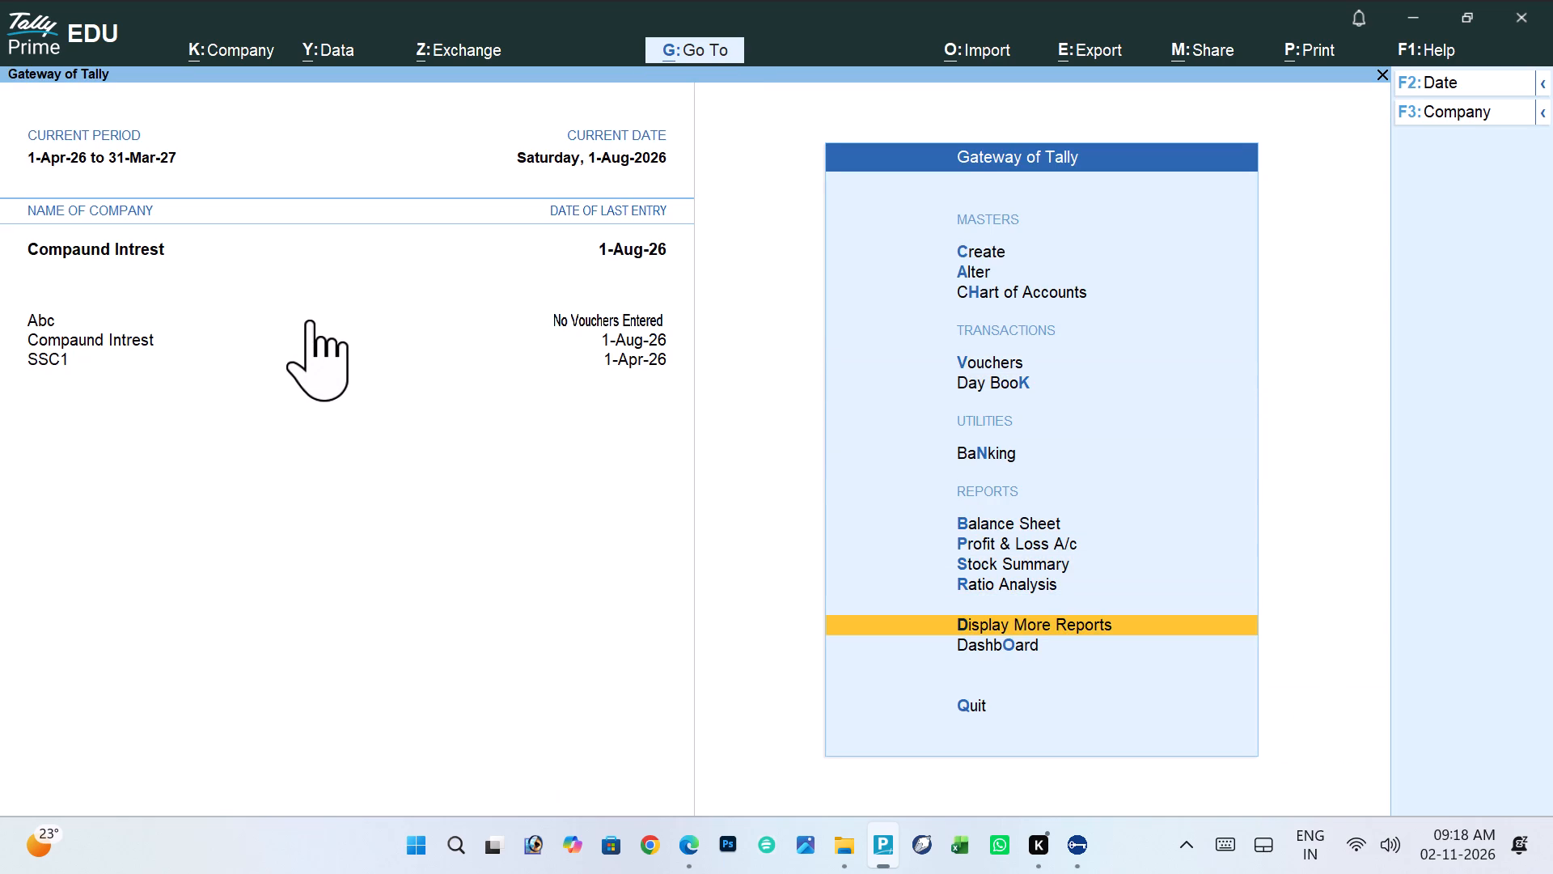
key(Down)
key(Down)
key(Down)
key(Down)
key(Down)
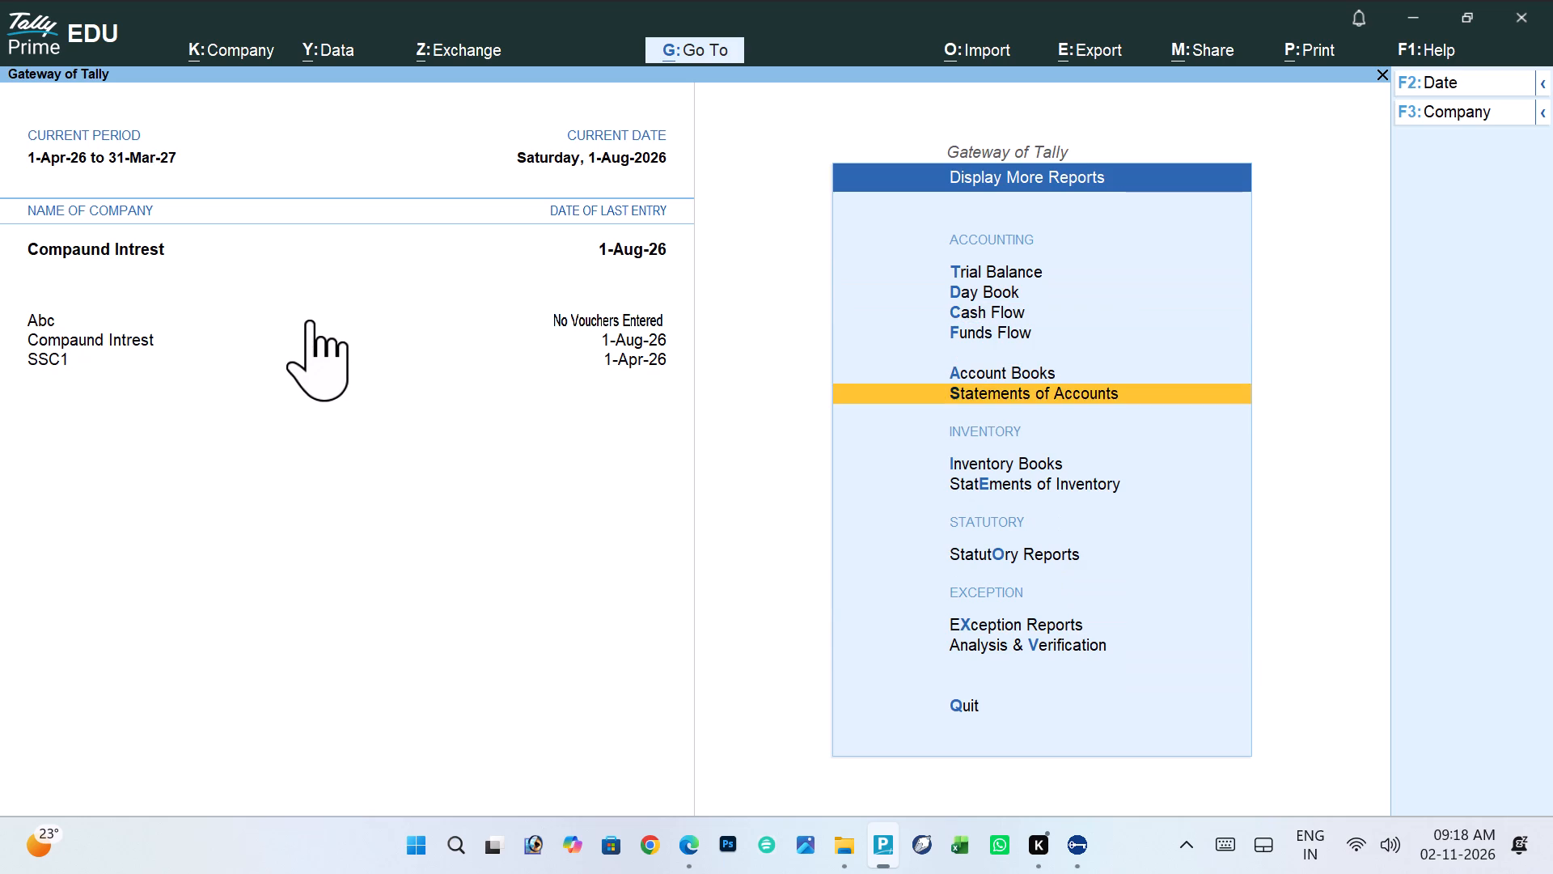
key(Return)
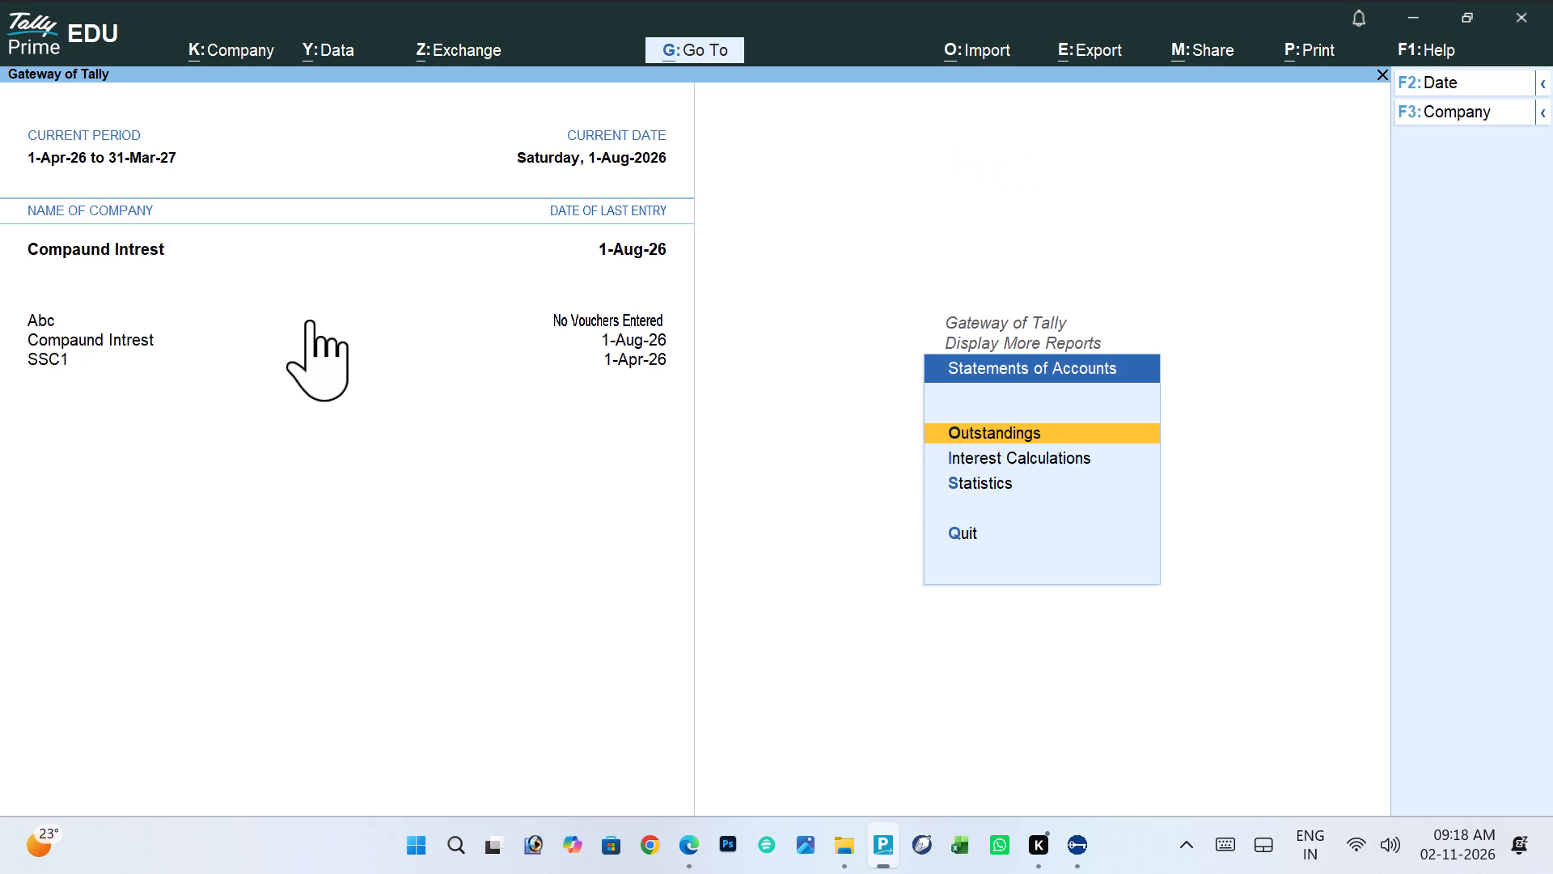
key(Down)
key(Return)
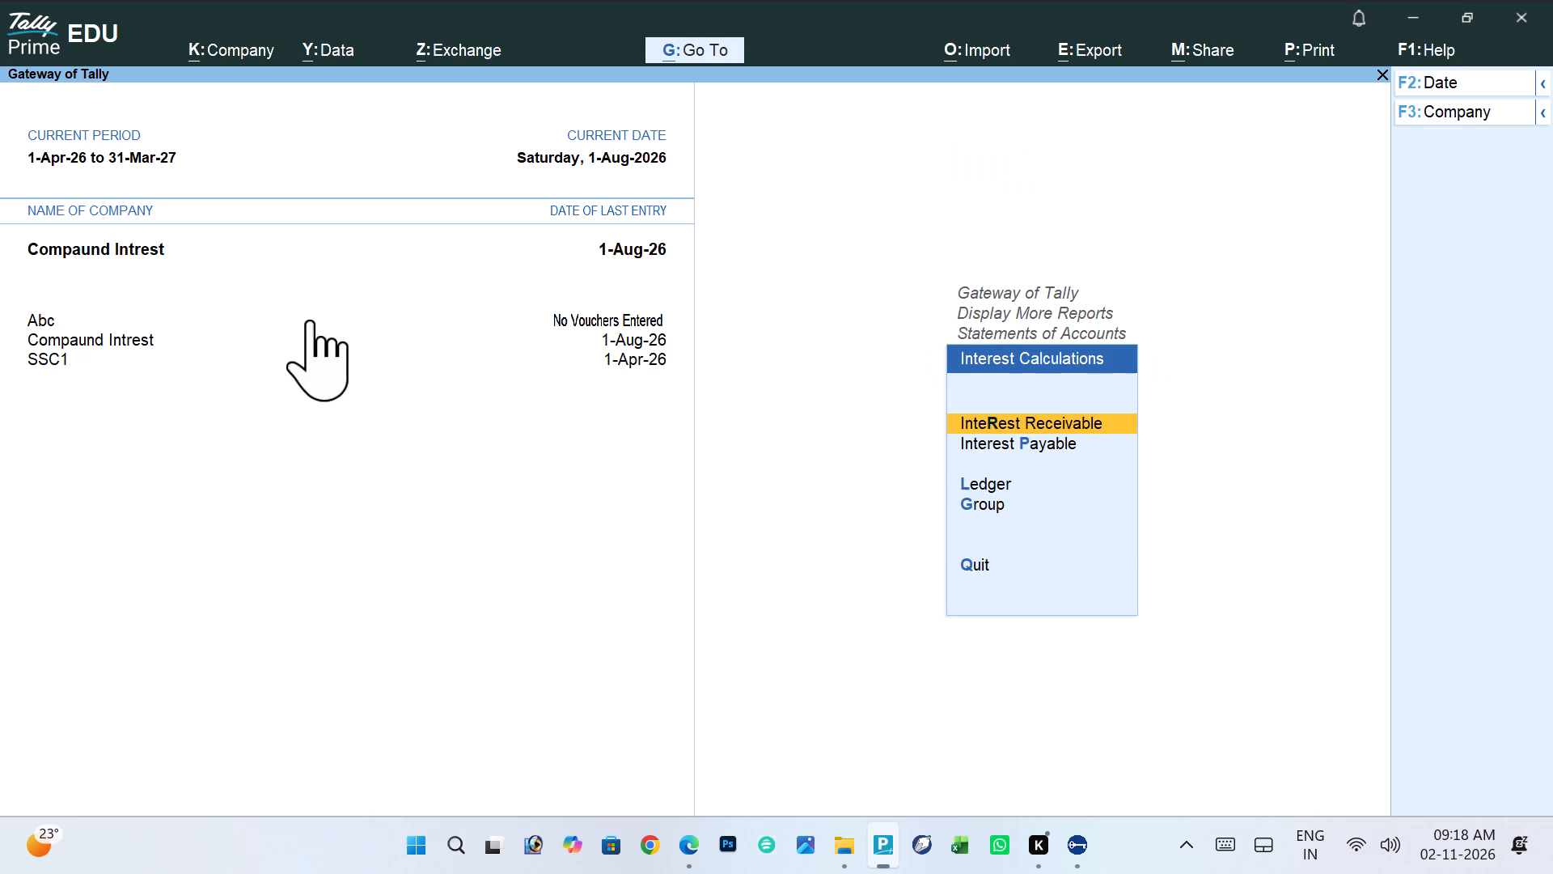
key(Down)
key(Return)
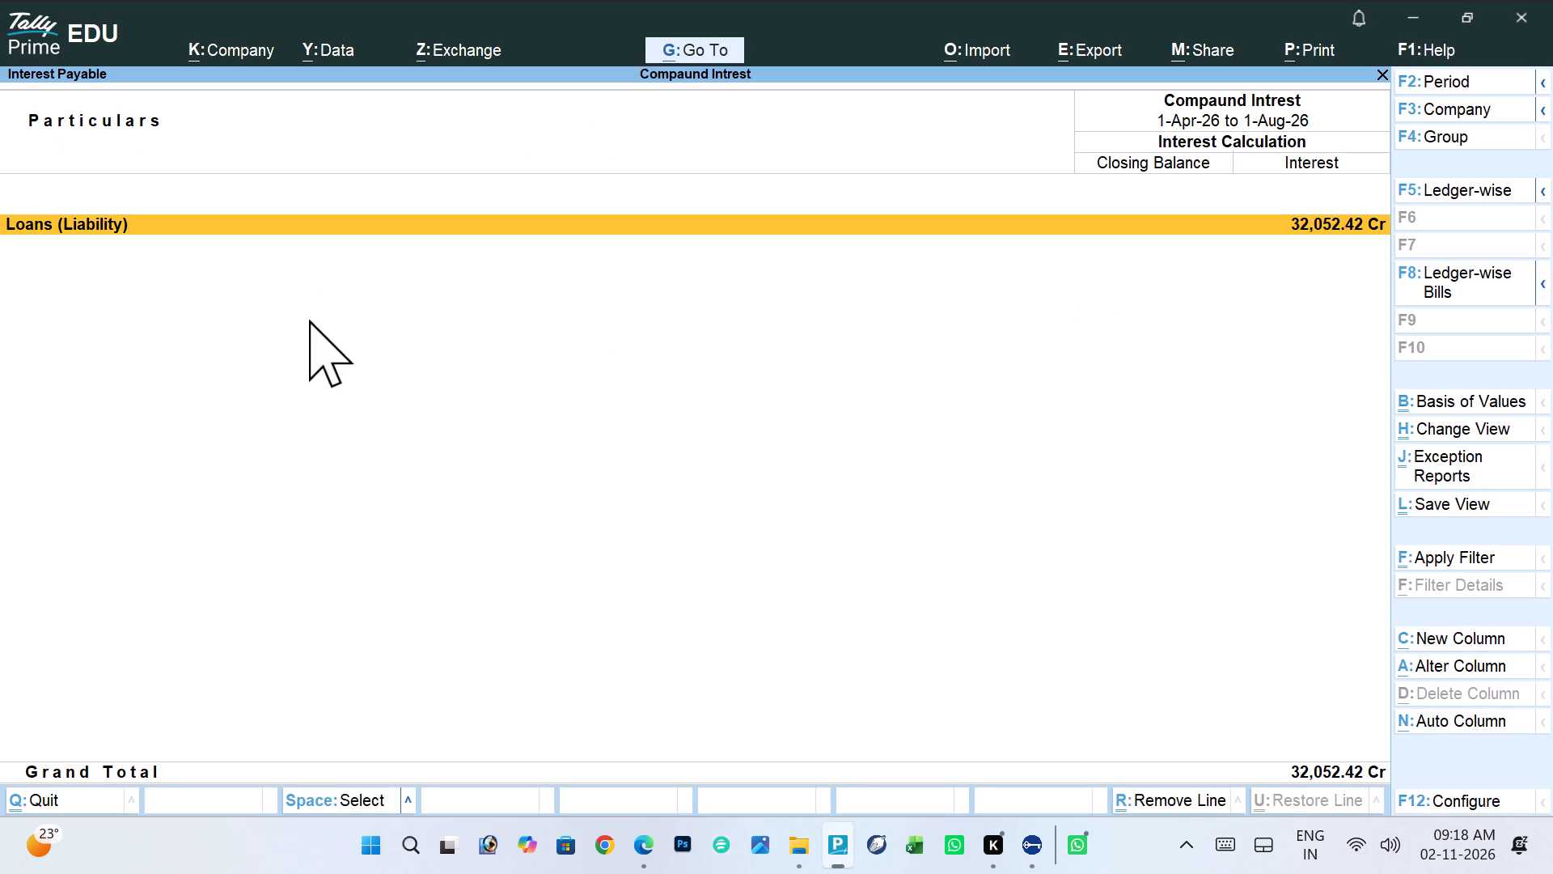
key(Escape)
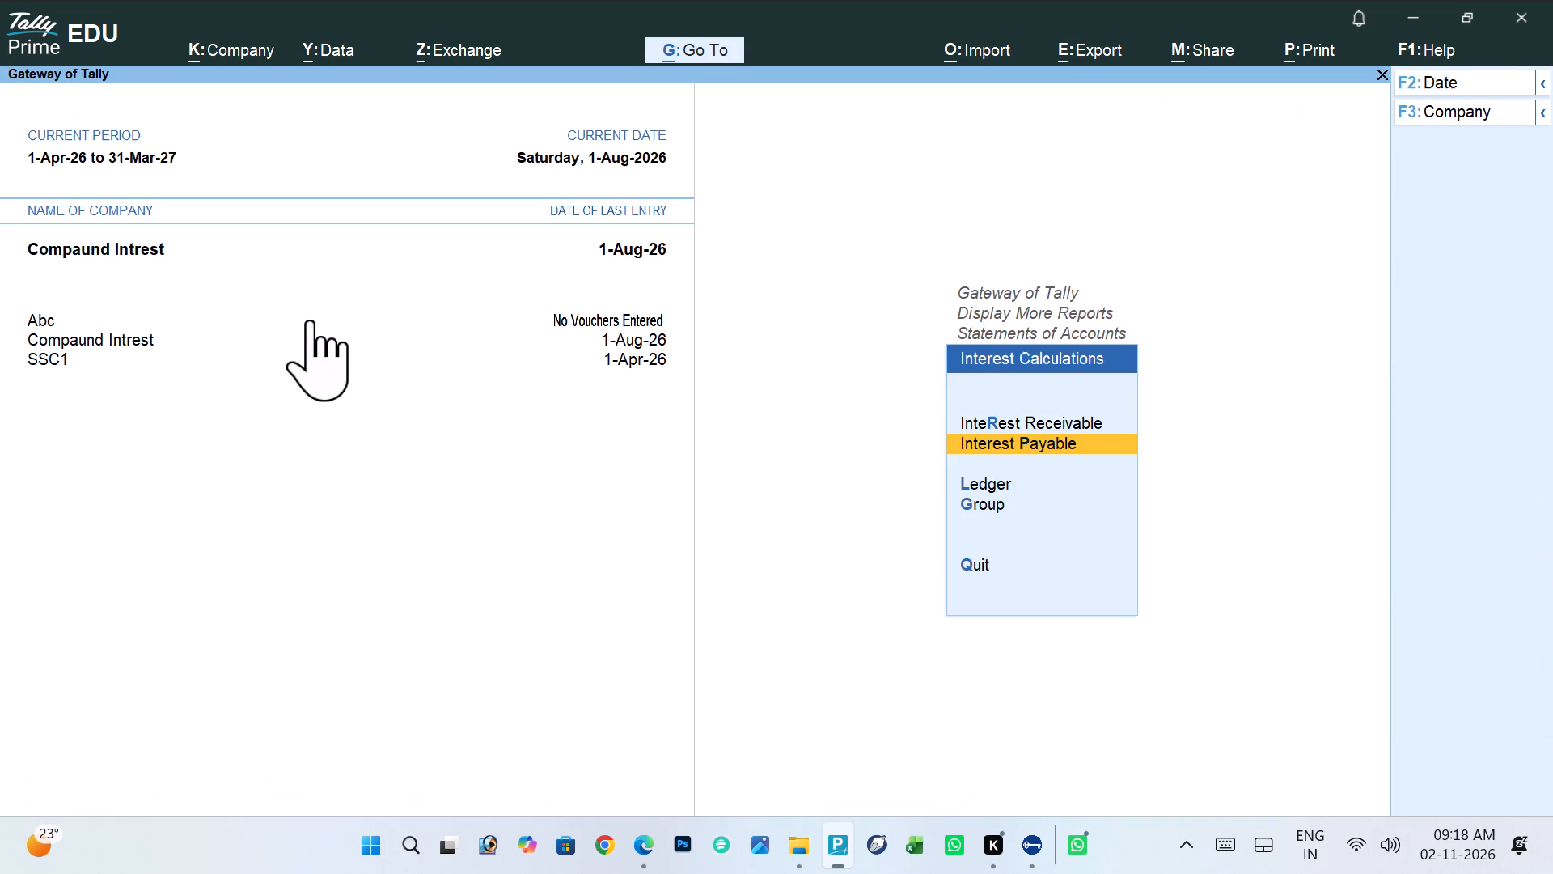
key(Escape)
key(Escape)
key(Escape)
key(Escape)
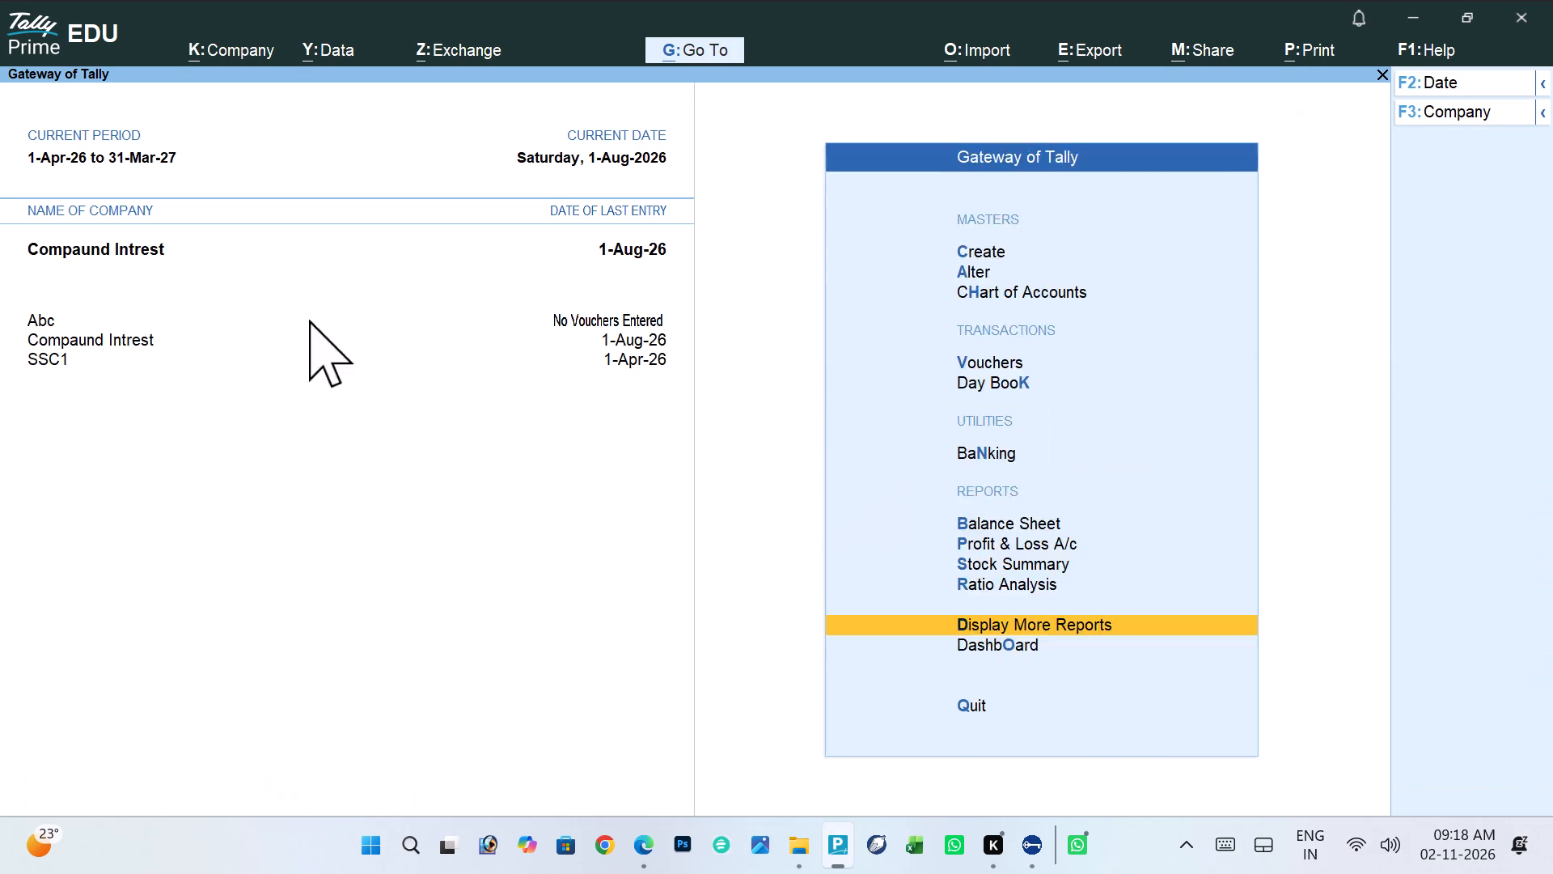
key(Escape)
Start creating a new voucher type master and name it Intrestr Paid.
key(Return)
key(Down)
key(Down)
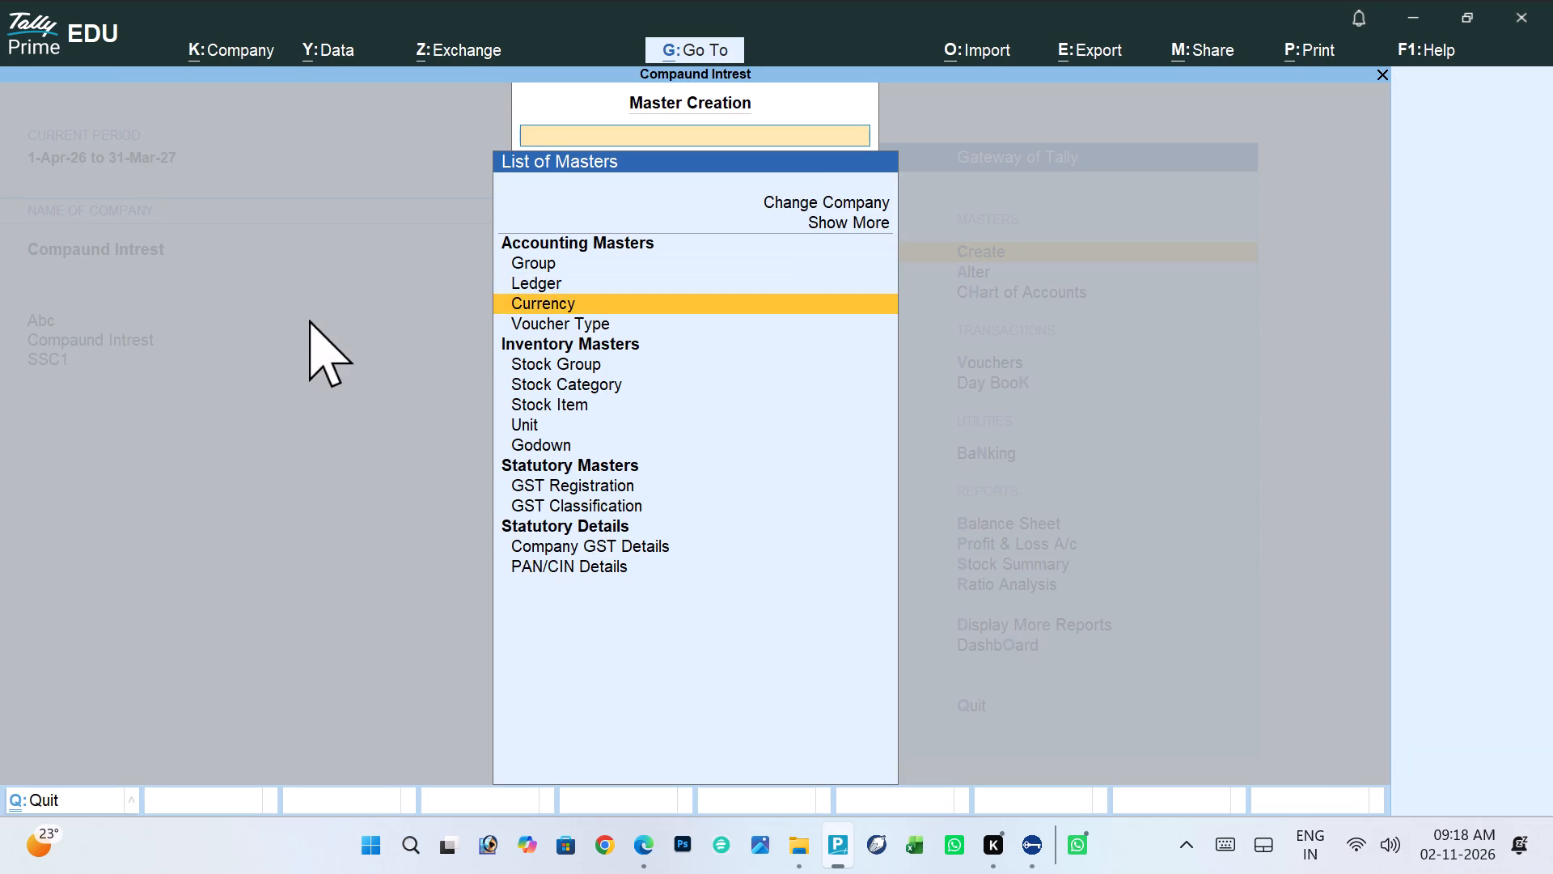
key(Down)
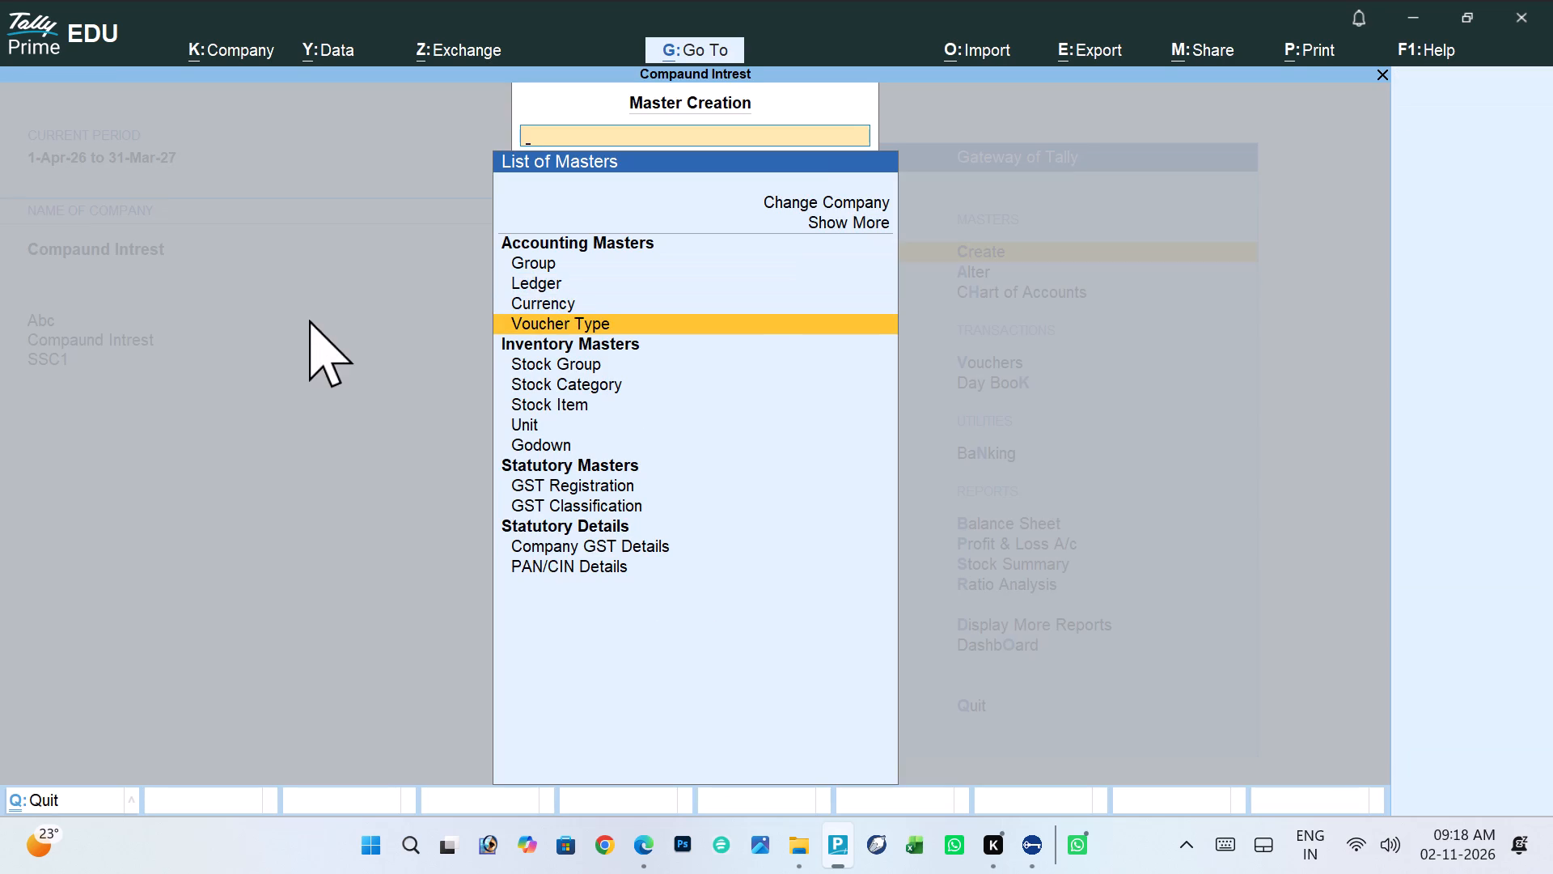
key(Return)
text(intresrt paid)
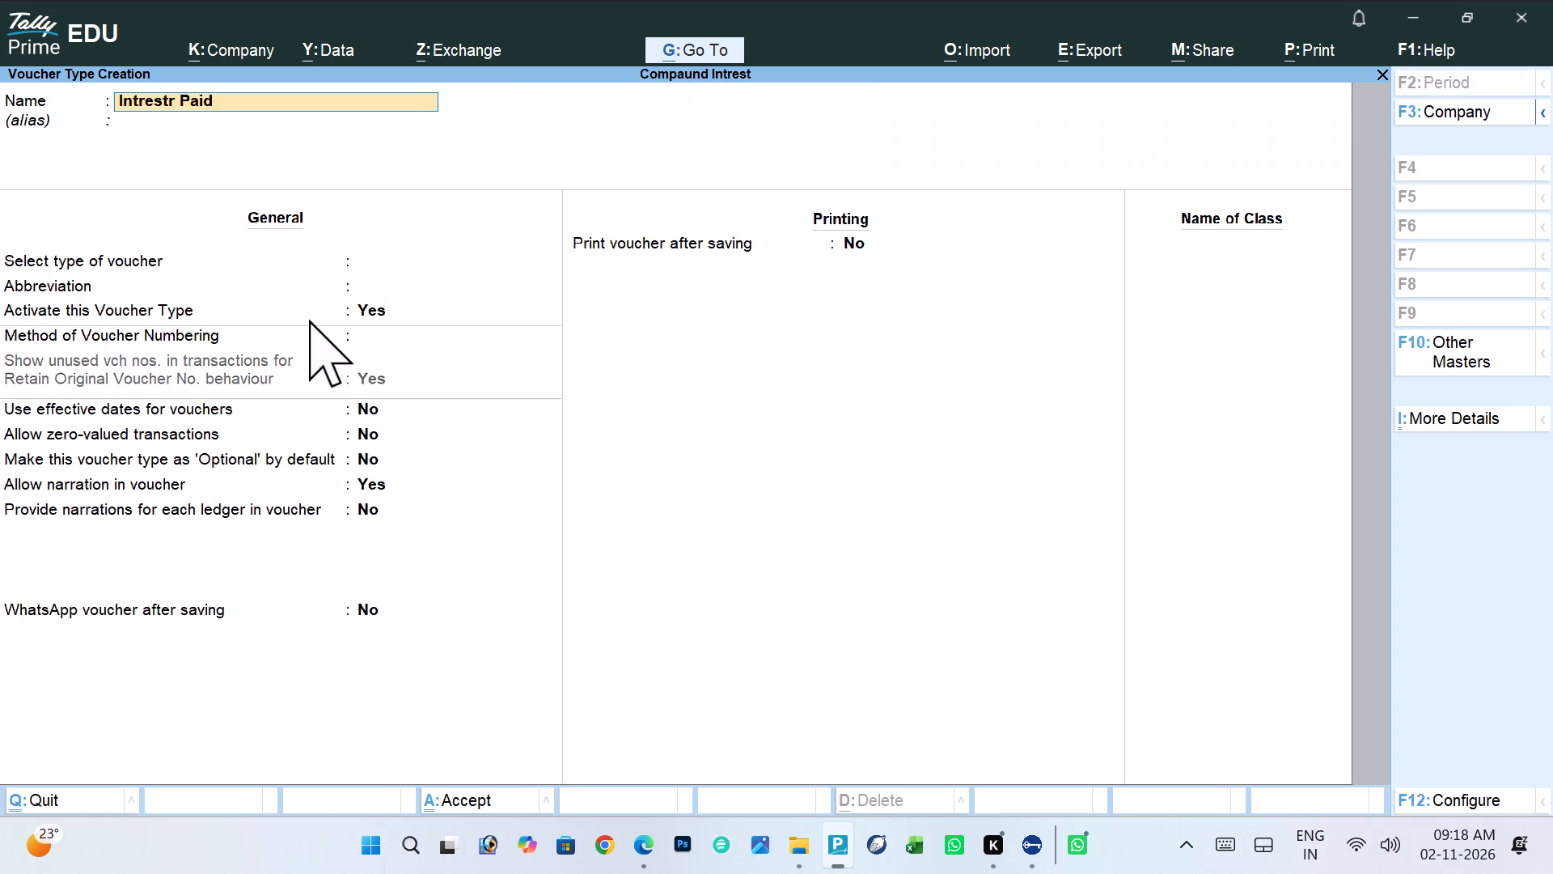
key(Return)
key(Return)
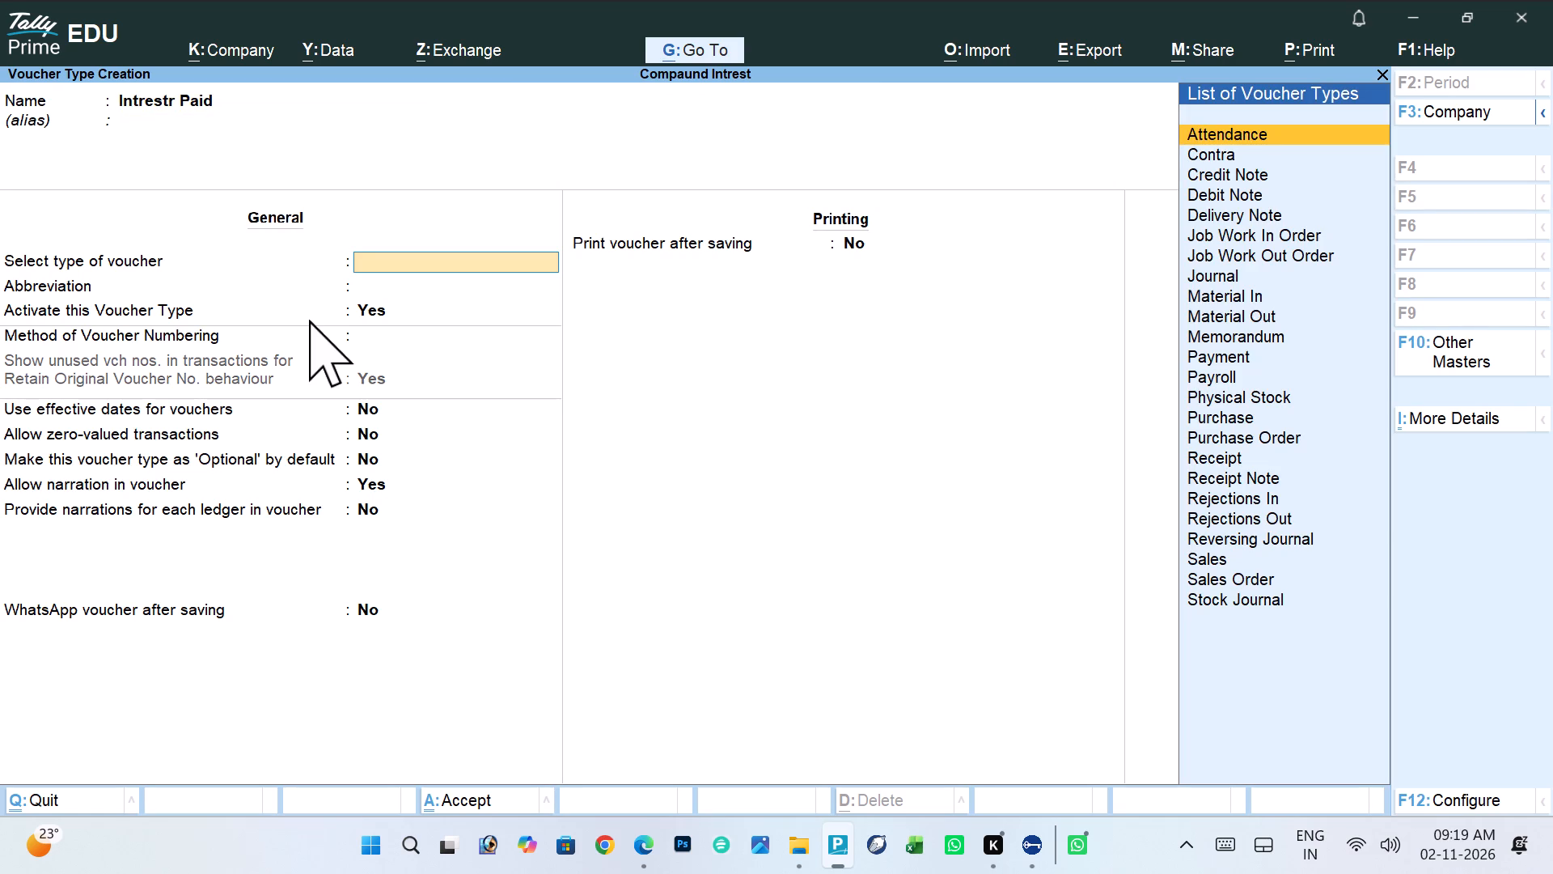
Base the voucher type on Credit Note, keeping automatic numbering and the default general and printing settings.
text(ci)
key(BackSpace)
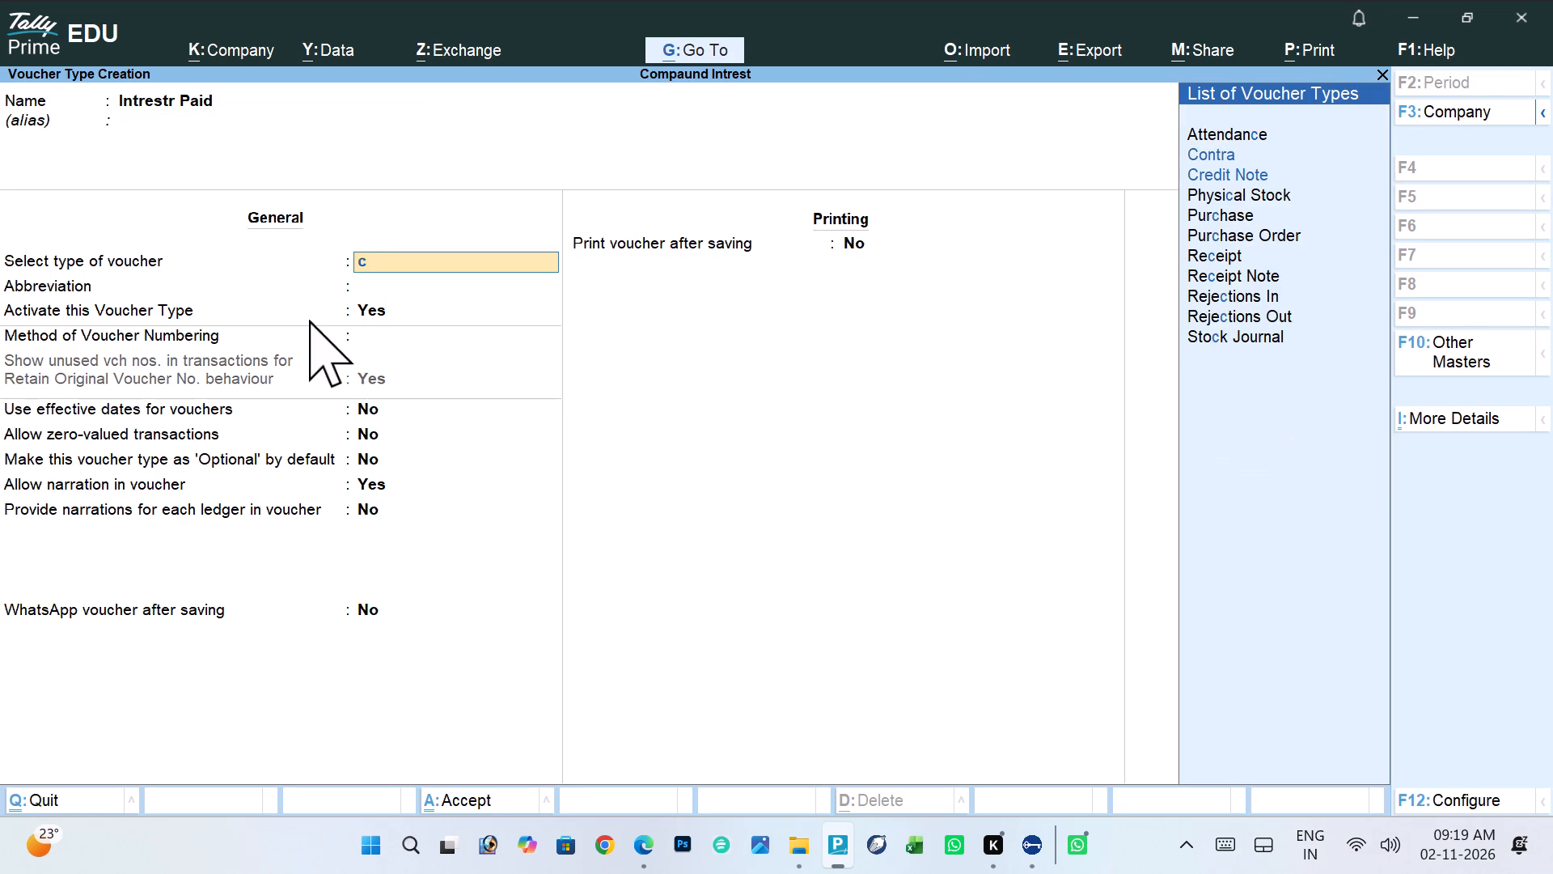
key(Down)
key(Down)
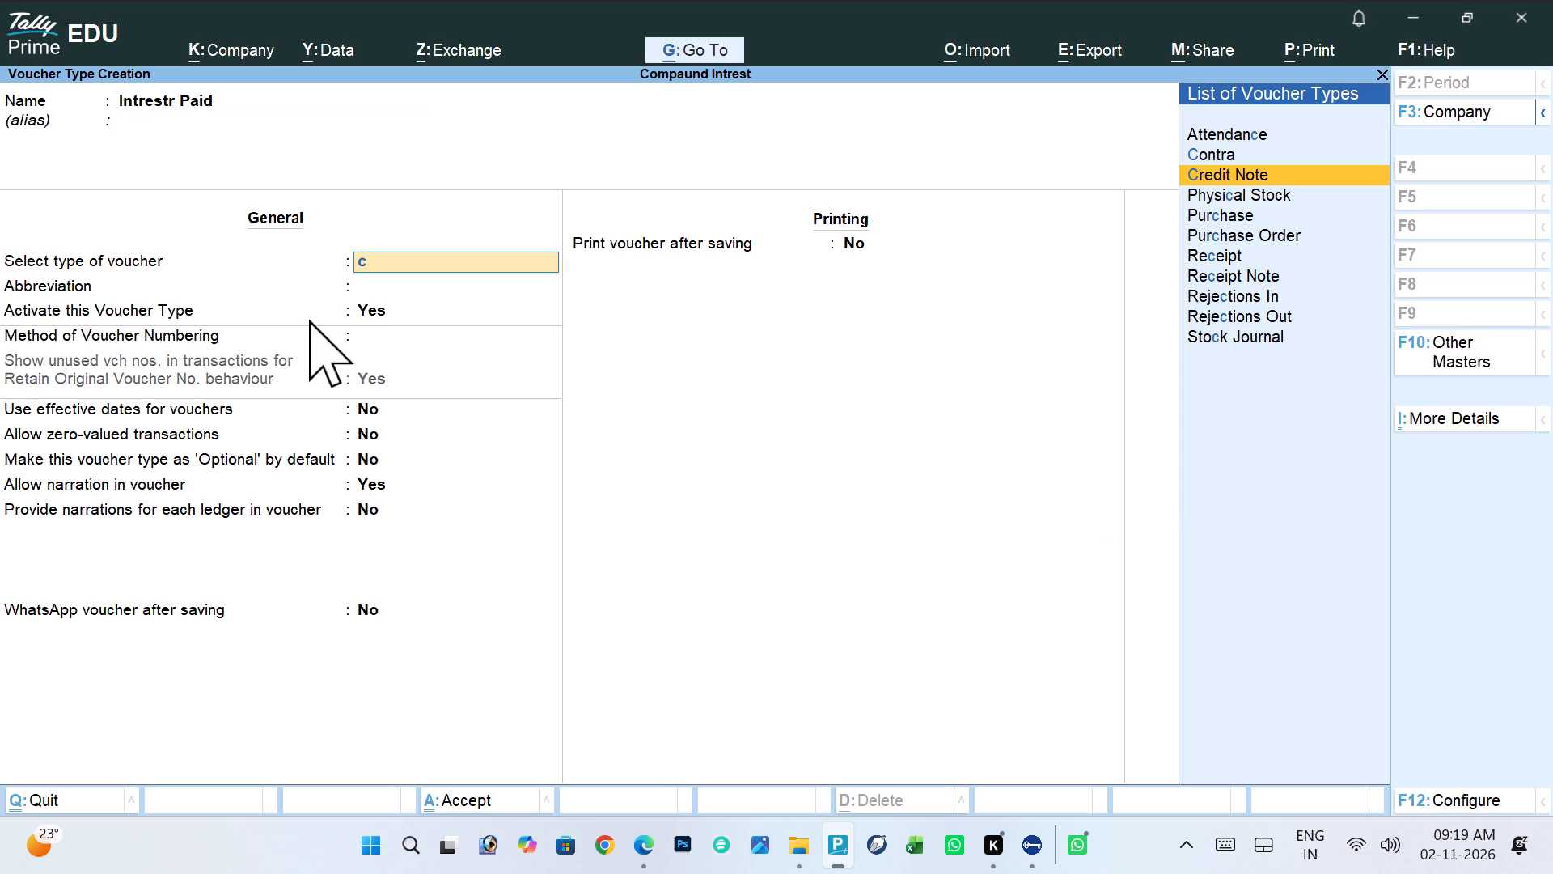
key(Return)
key(Return)
key(Return)
key(Return)
key(Return)
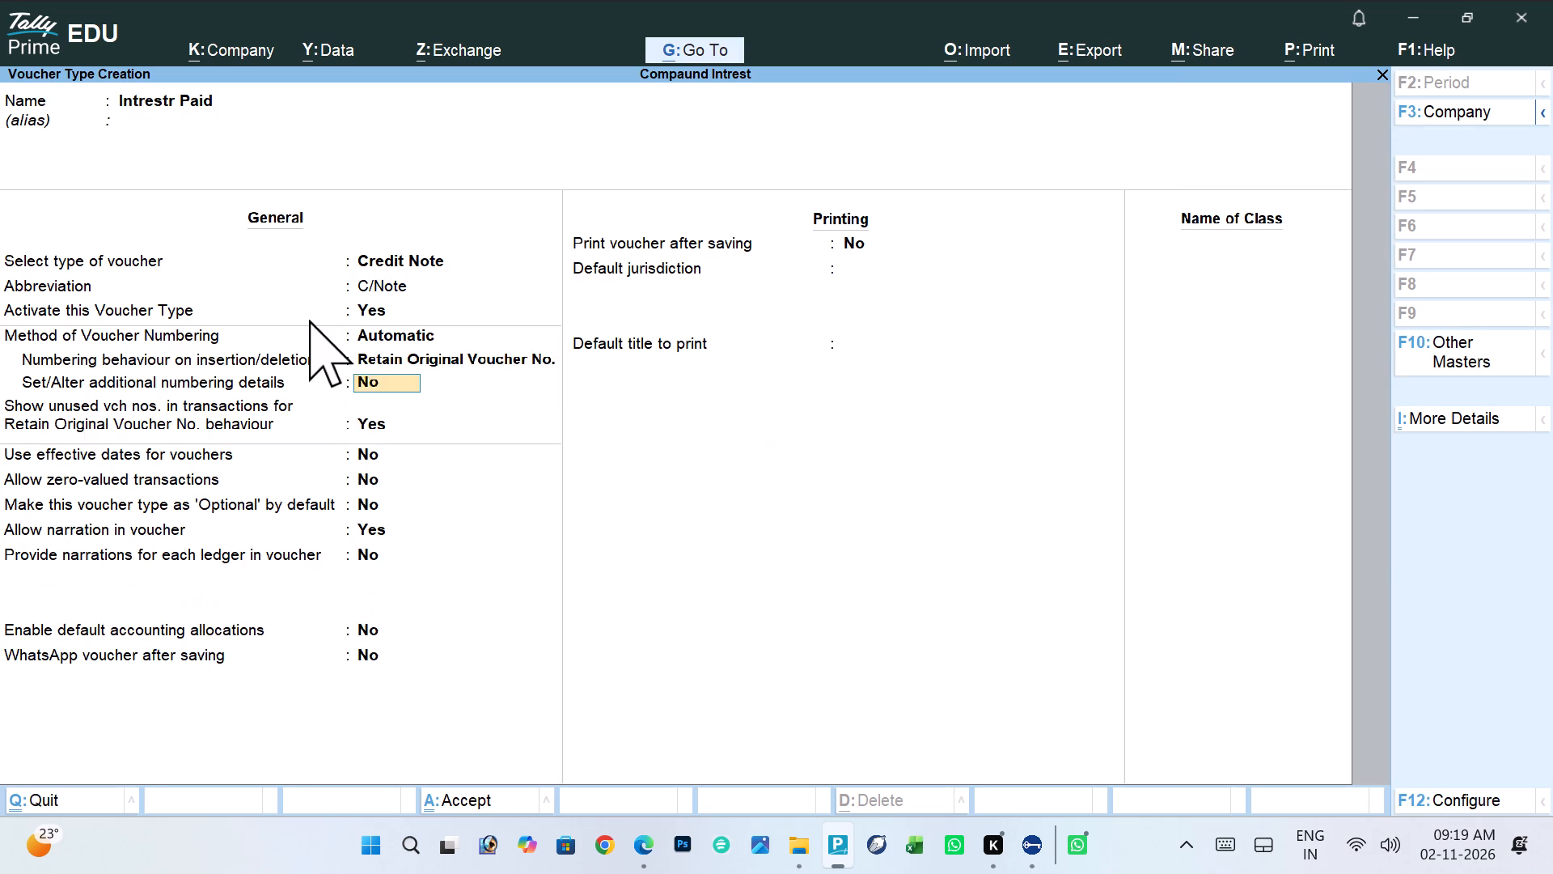
key(Return)
key(Return)
key(Return)
key(Return)
key(Return)
key(Return)
key(Return)
key(Return)
key(Return)
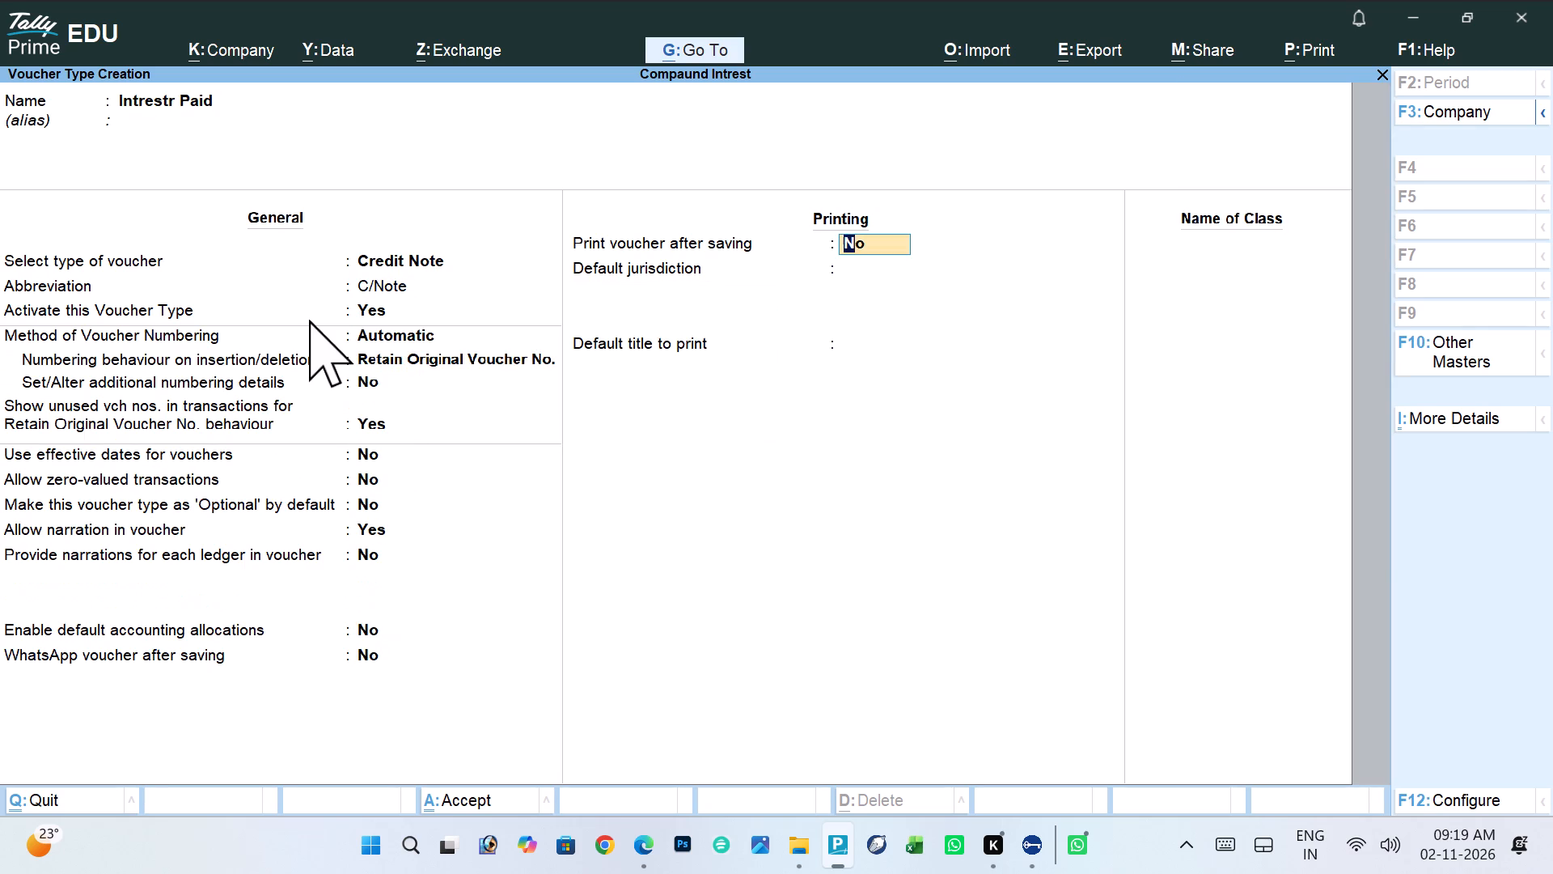
key(Return)
key(Return)
key(Return)
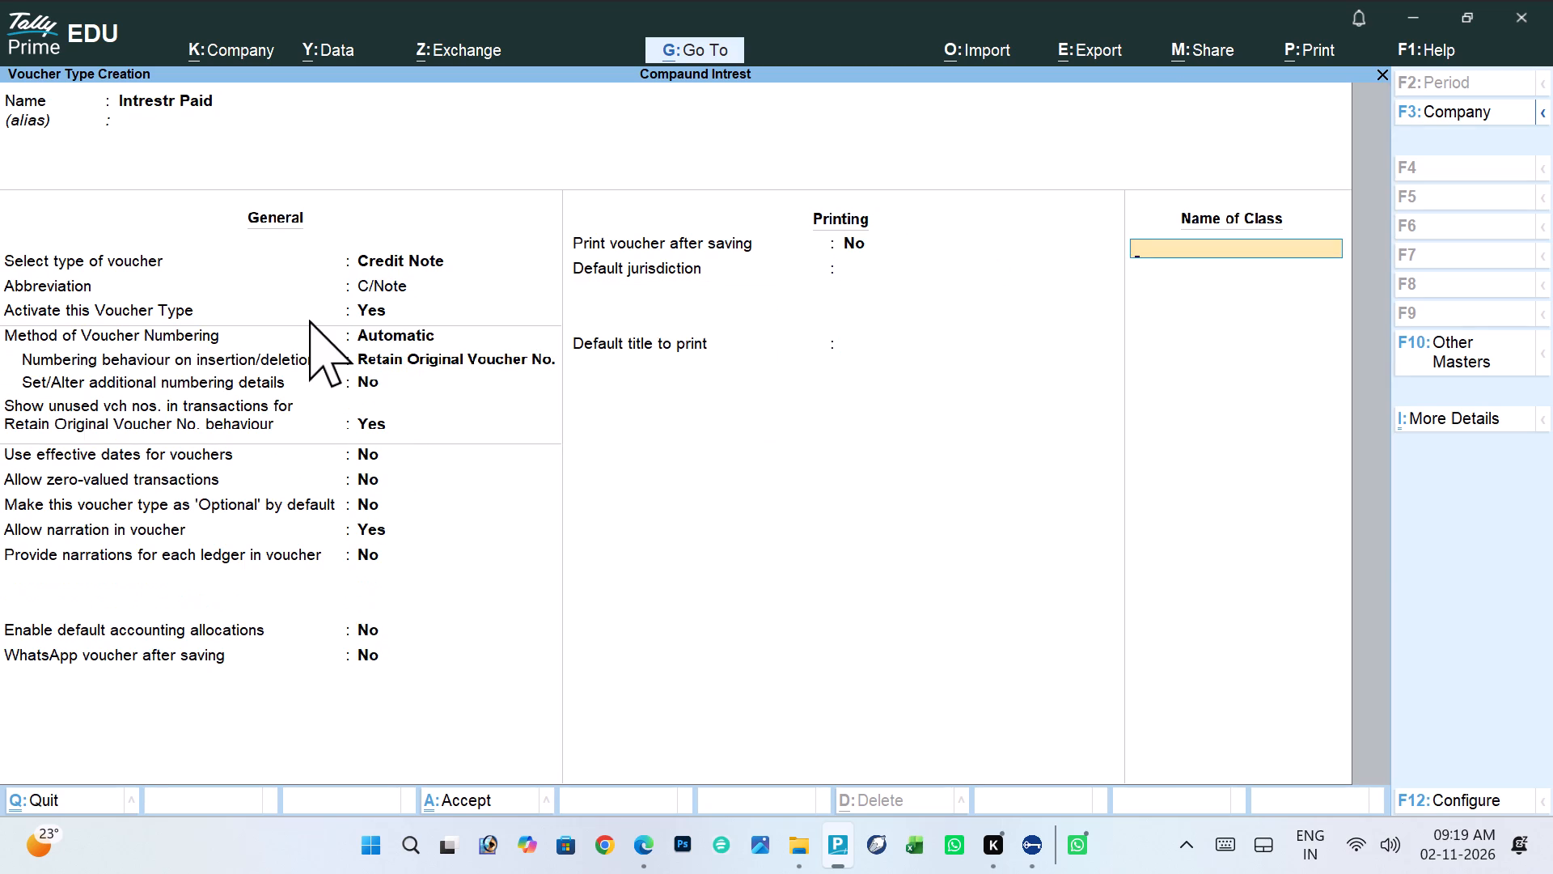
Add a voucher class named Intrest Paid with interest accounting set to Yes, and save the voucher type.
text(intrest npaid)
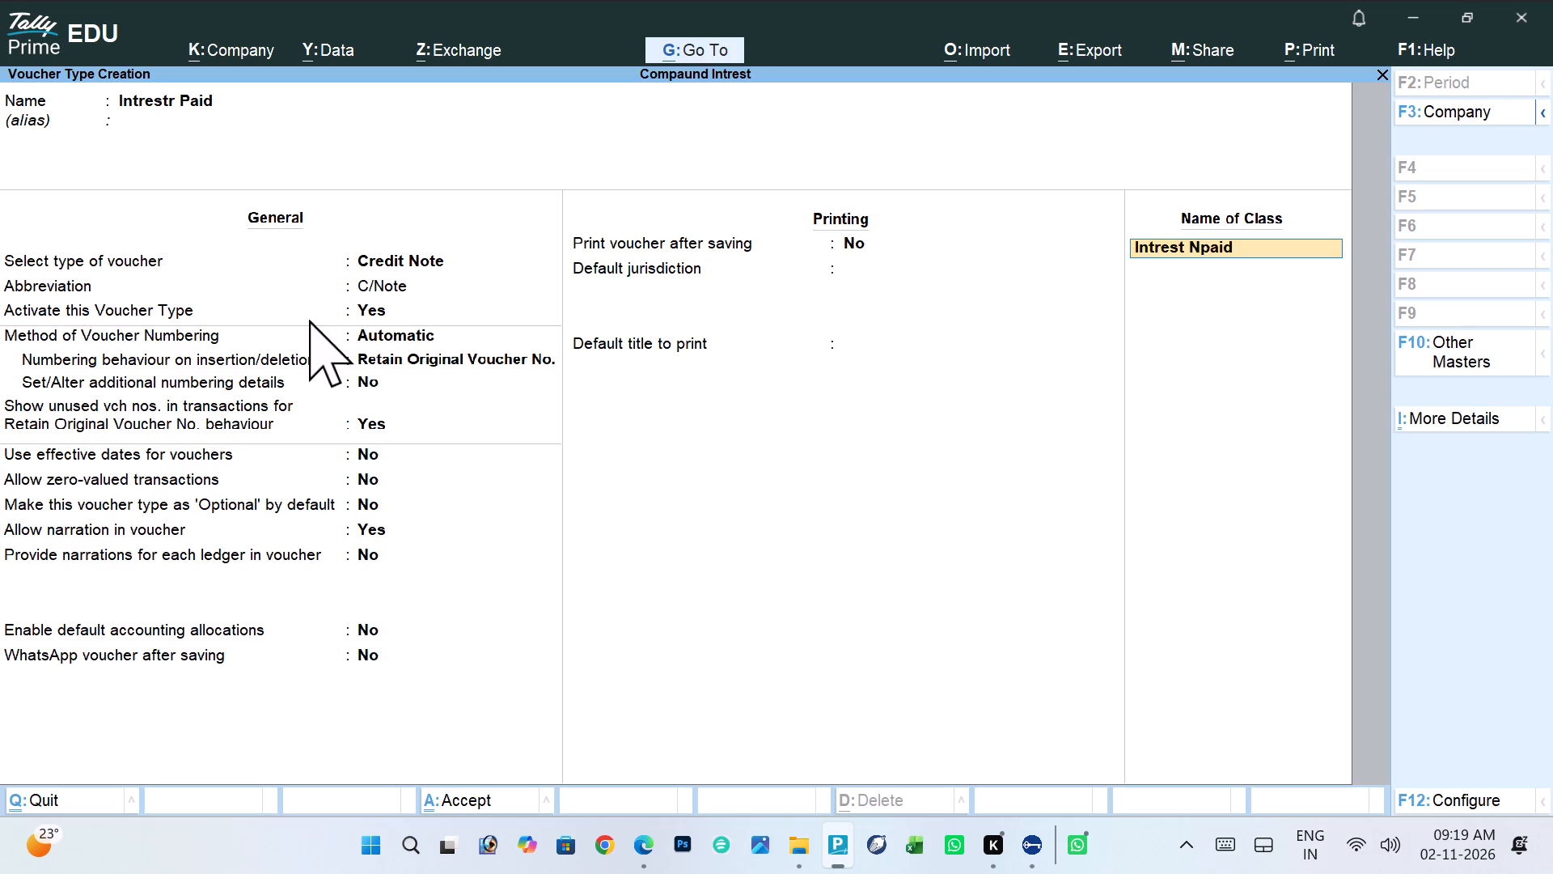
key(BackSpace)
key(BackSpace)
key(BackSpace)
key(BackSpace)
key(BackSpace)
text(paid)
key(Return)
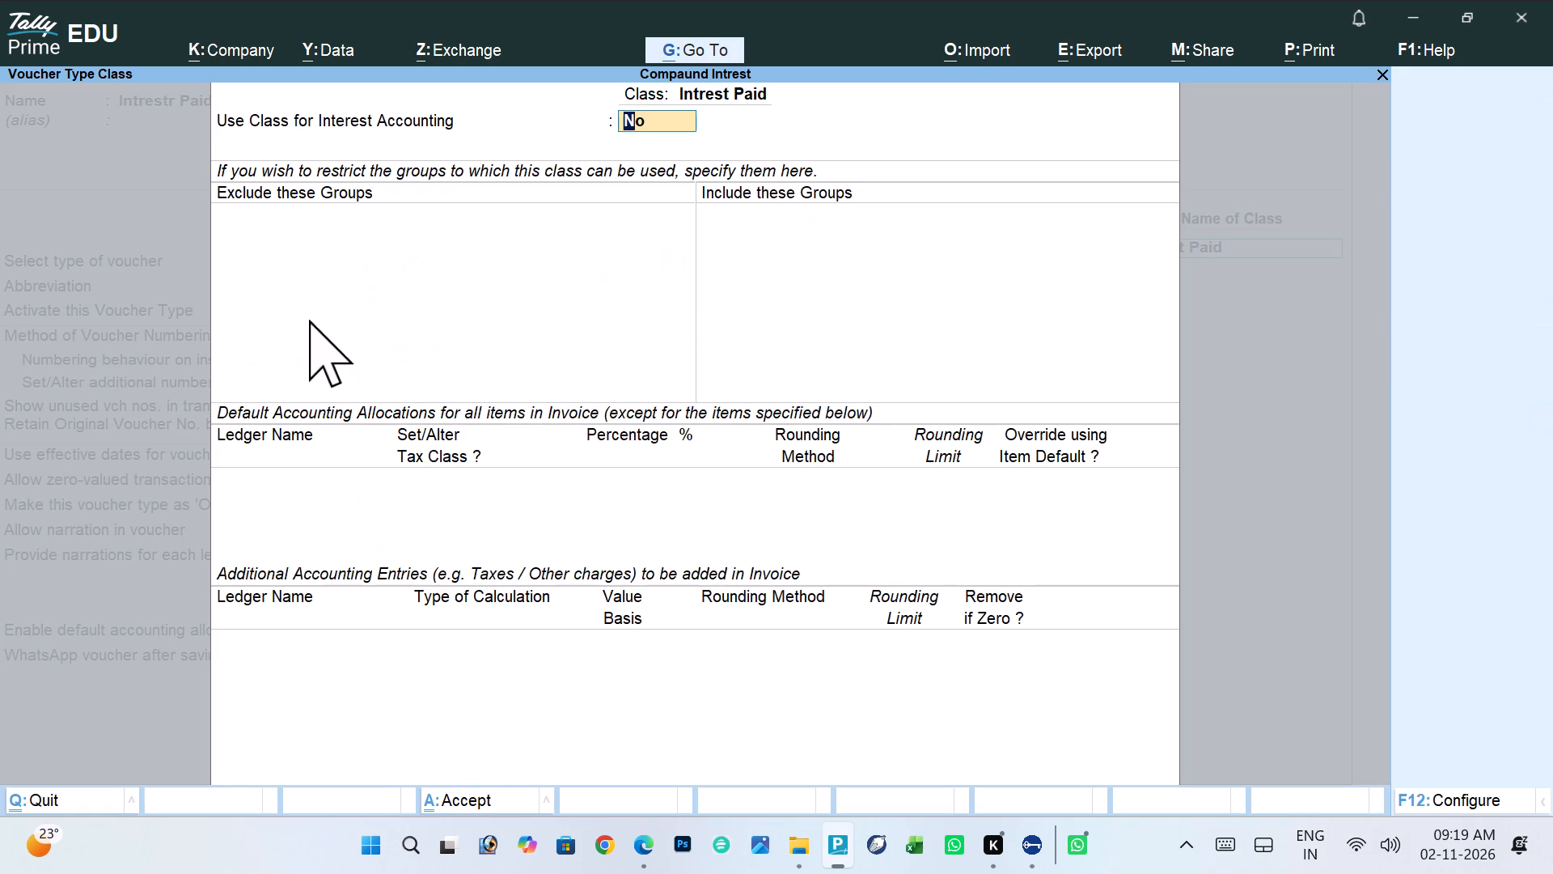
key(y)
key(Return)
key(ctrl+a)
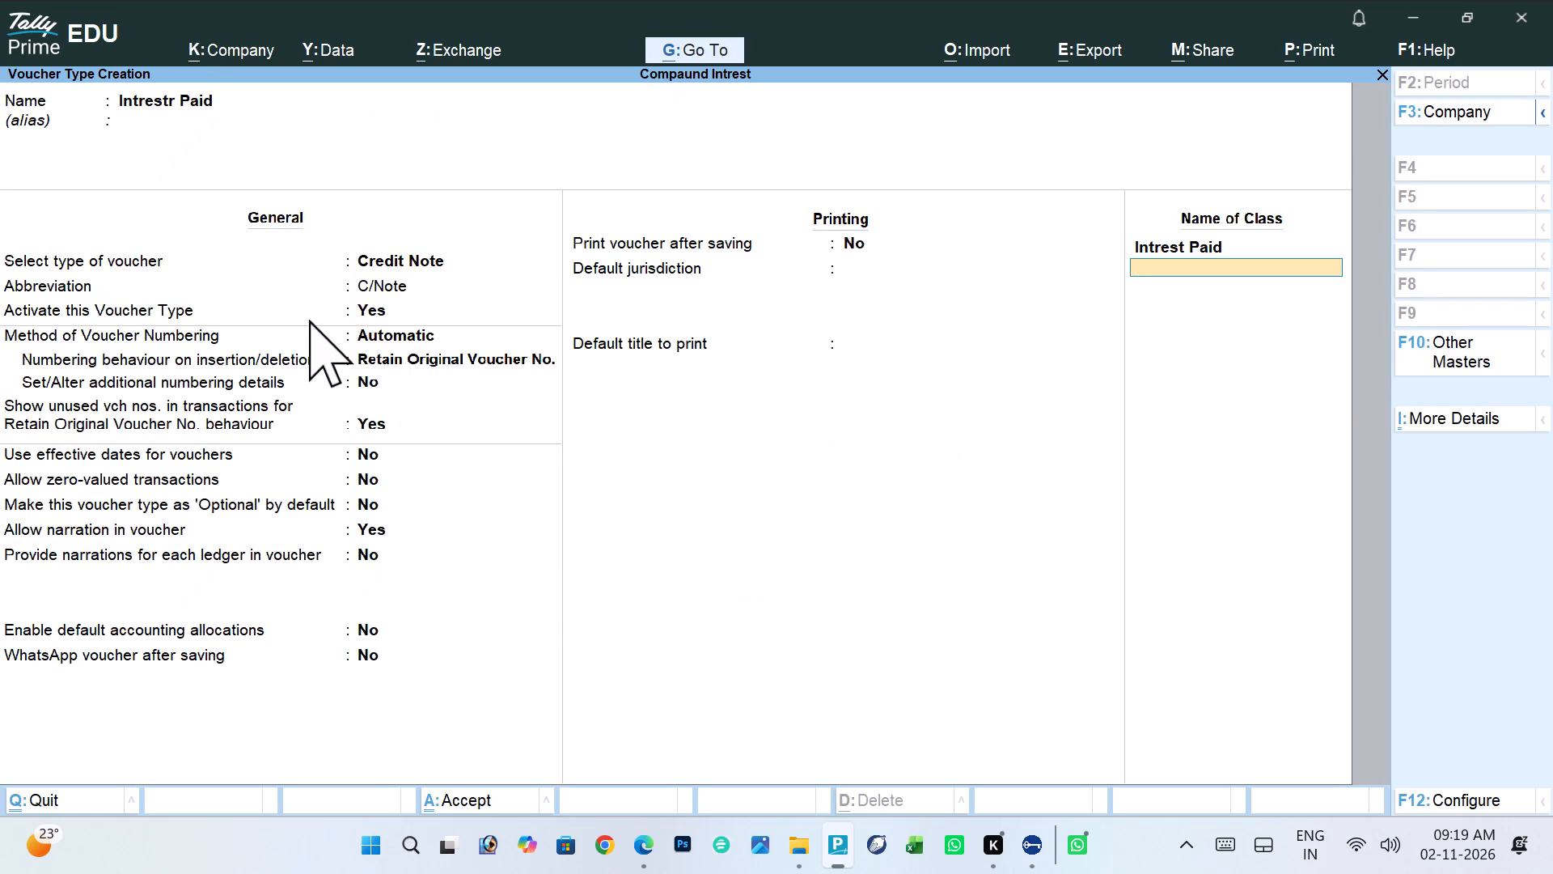
key(ctrl+a)
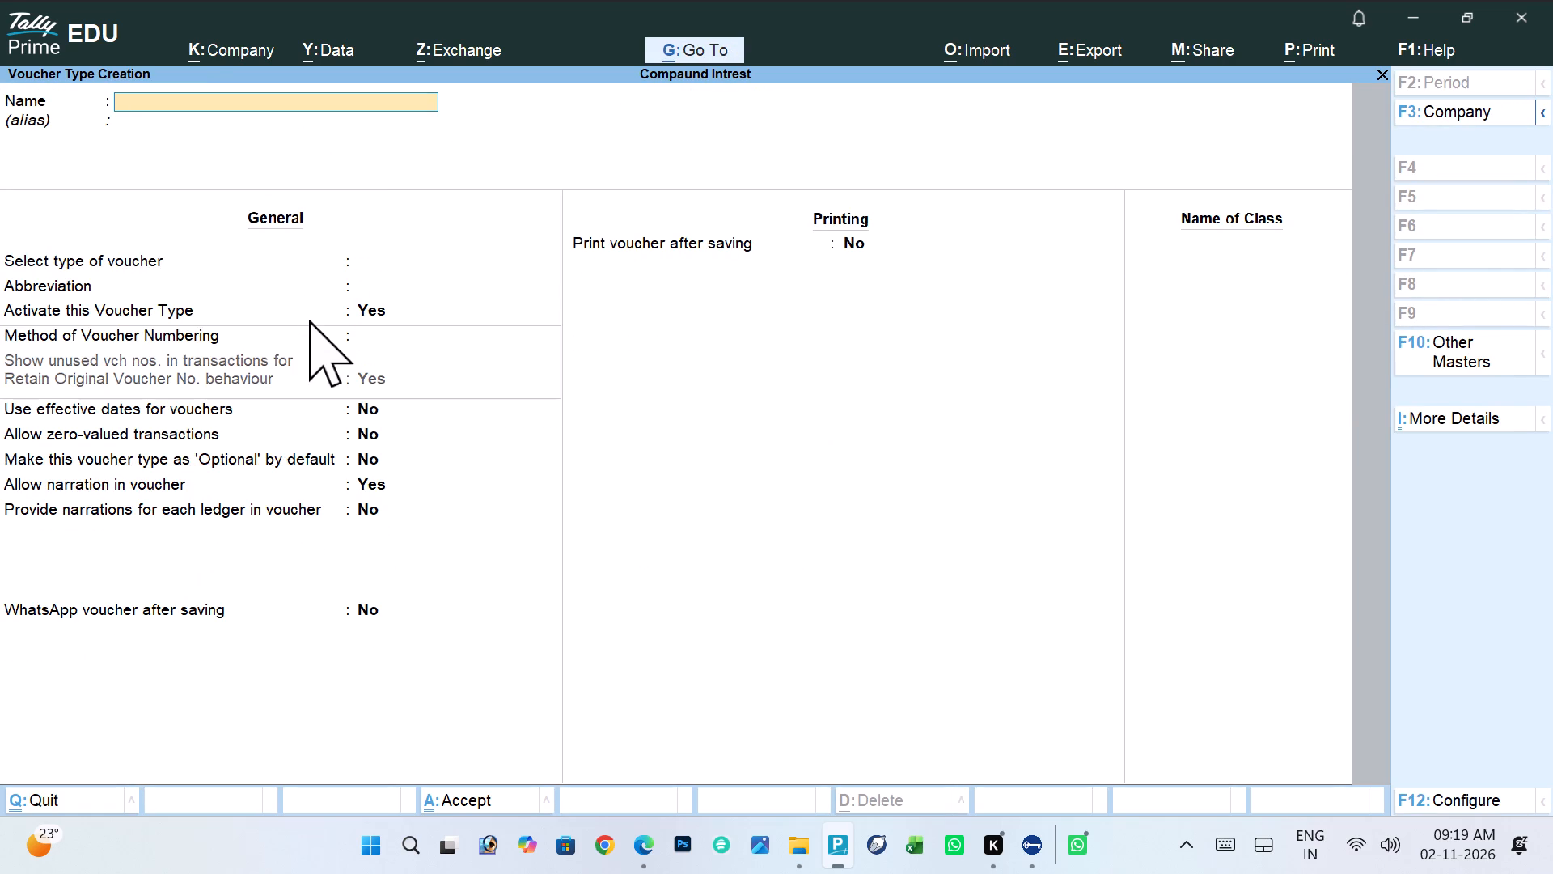
key(Escape)
key(Escape)
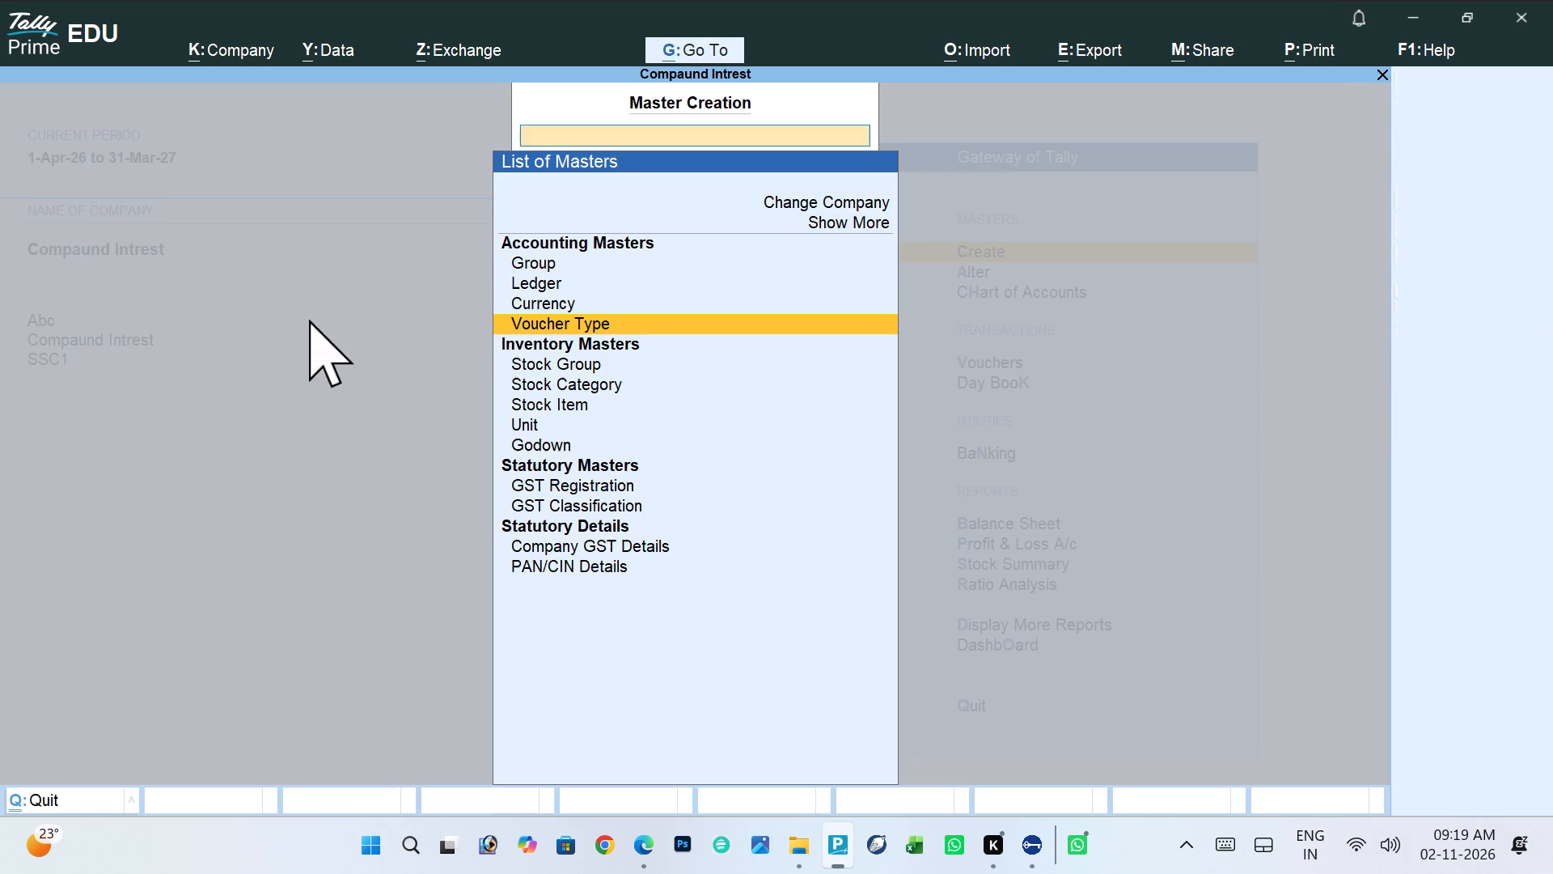
Create a ledger named Intrest Paid under Indirect Expenses, save it and leave master creation.
key(Up)
key(Up)
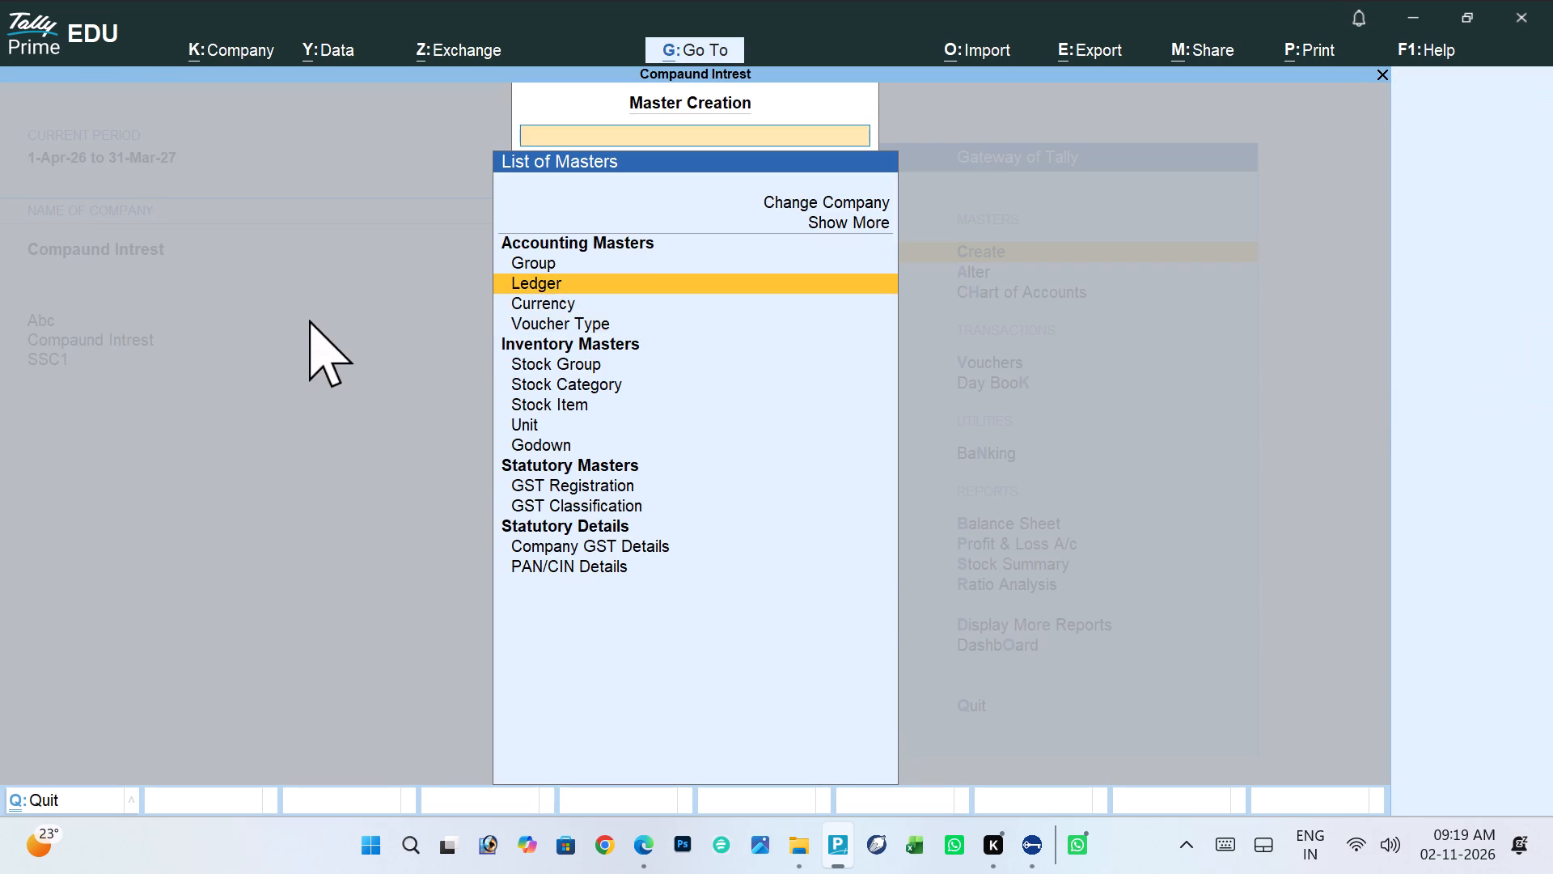
key(Return)
text(intrest paid)
key(Return)
key(Return)
text(ins)
key(Down)
key(Down)
key(Down)
key(Return)
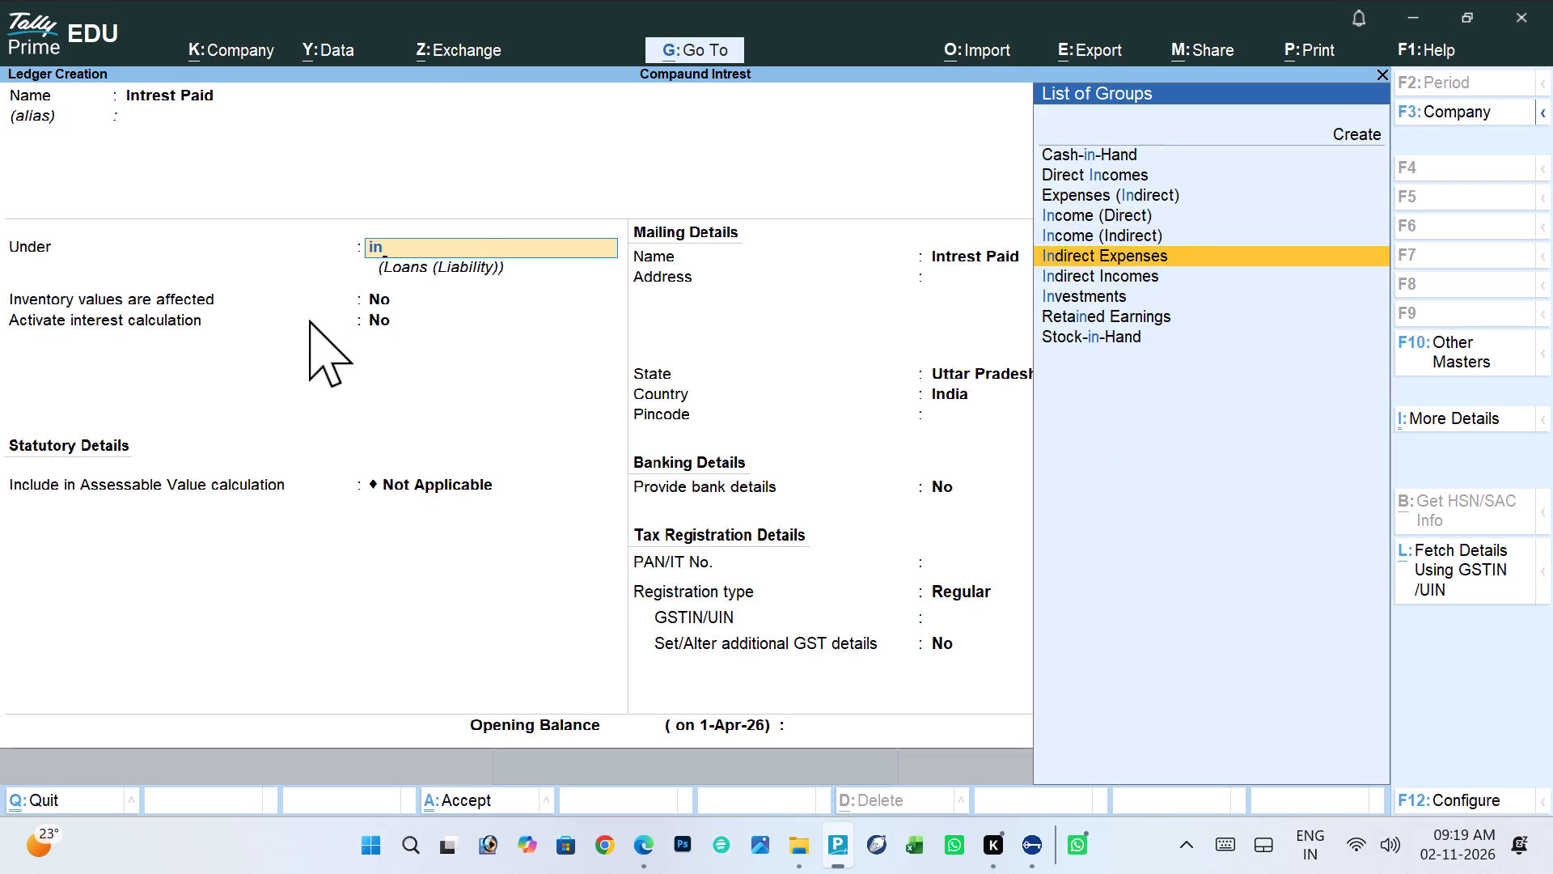
key(ctrl+a)
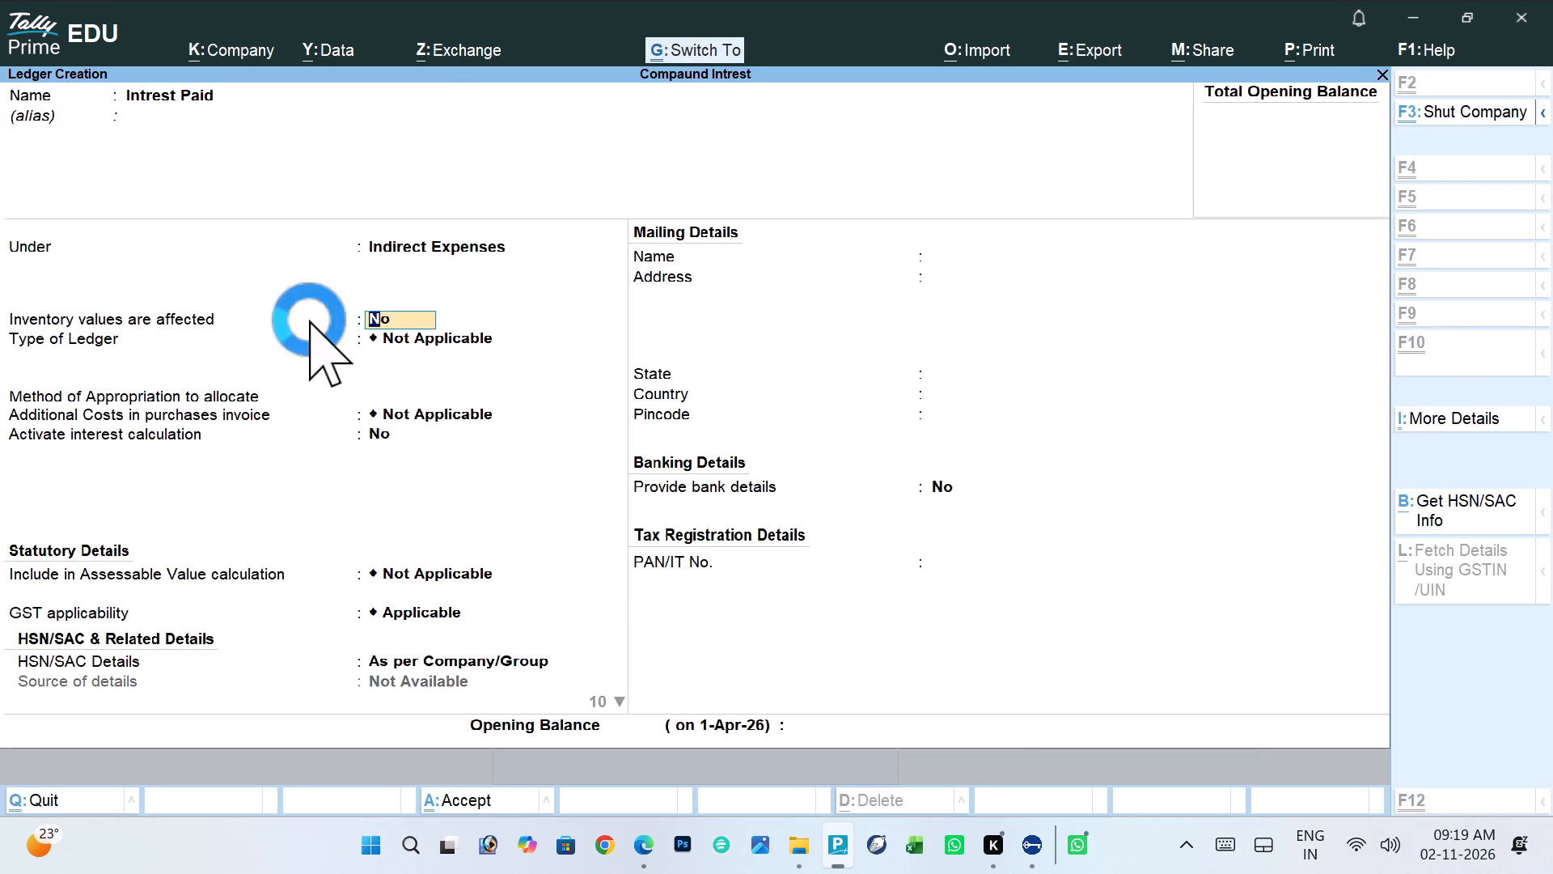
key(Escape)
key(Escape)
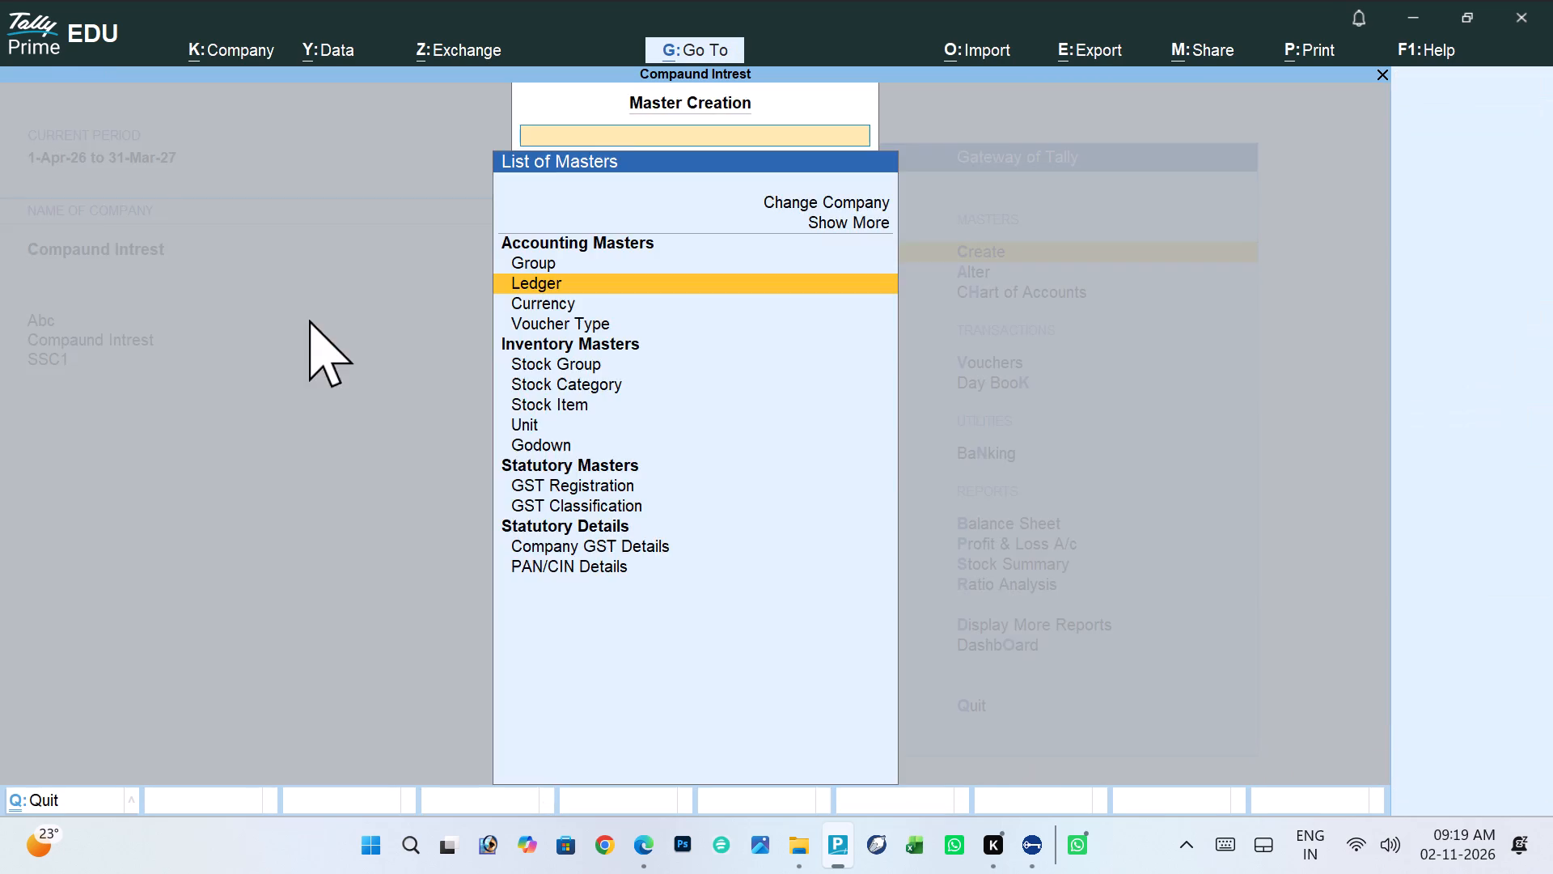
key(Escape)
Start a voucher of type Intrestr Paid with the Intrest Paid class, keeping the date 1-Aug-26.
key(Down)
key(Down)
key(Down)
key(Down)
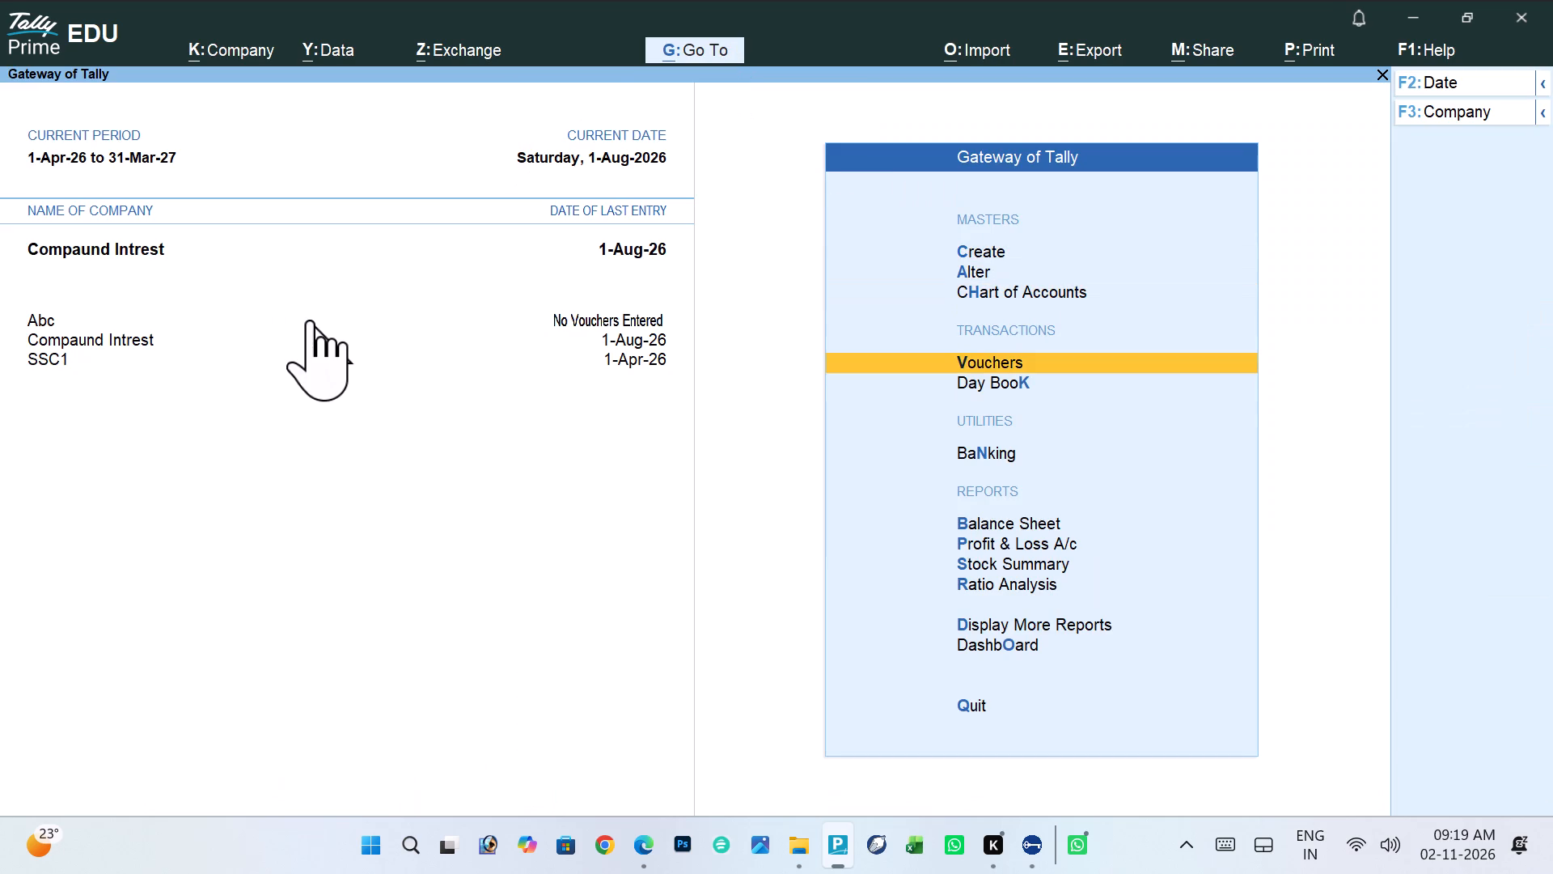
key(Up)
key(Return)
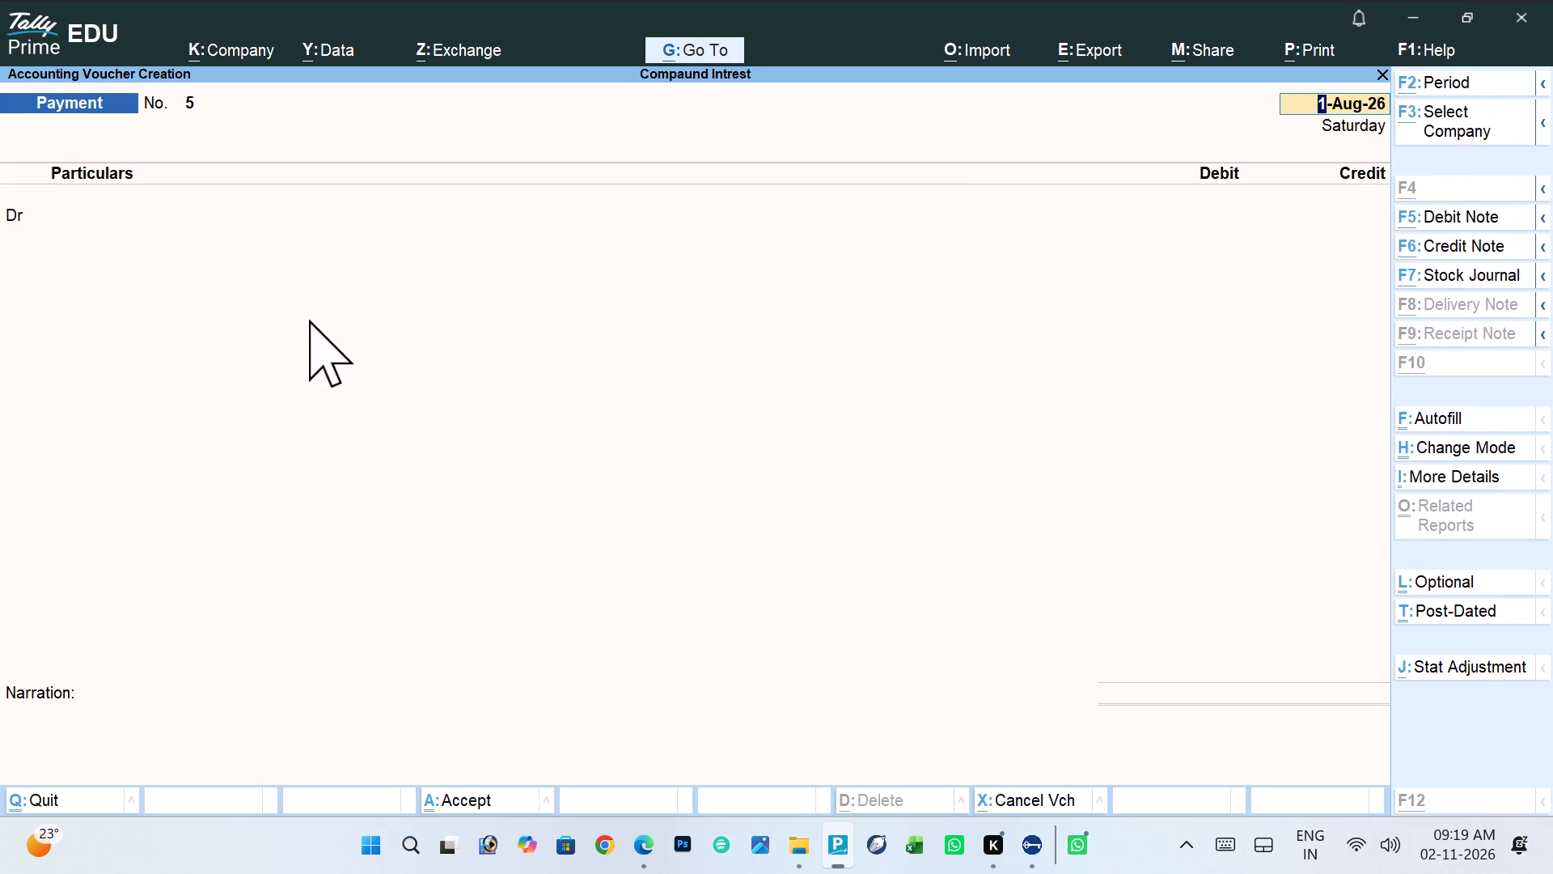
key(alt+F6)
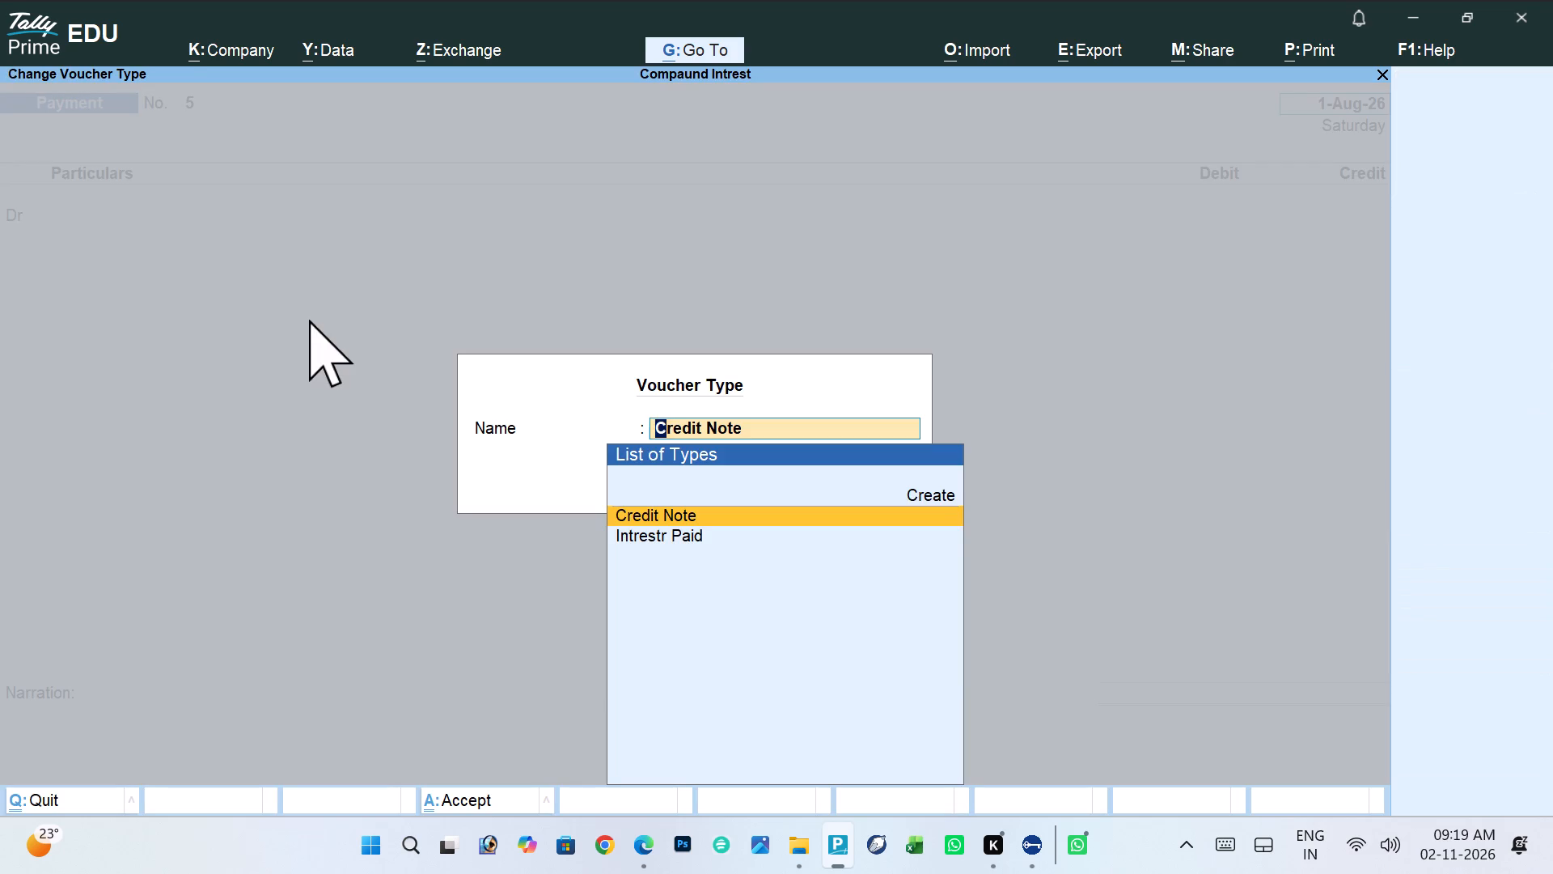
key(Down)
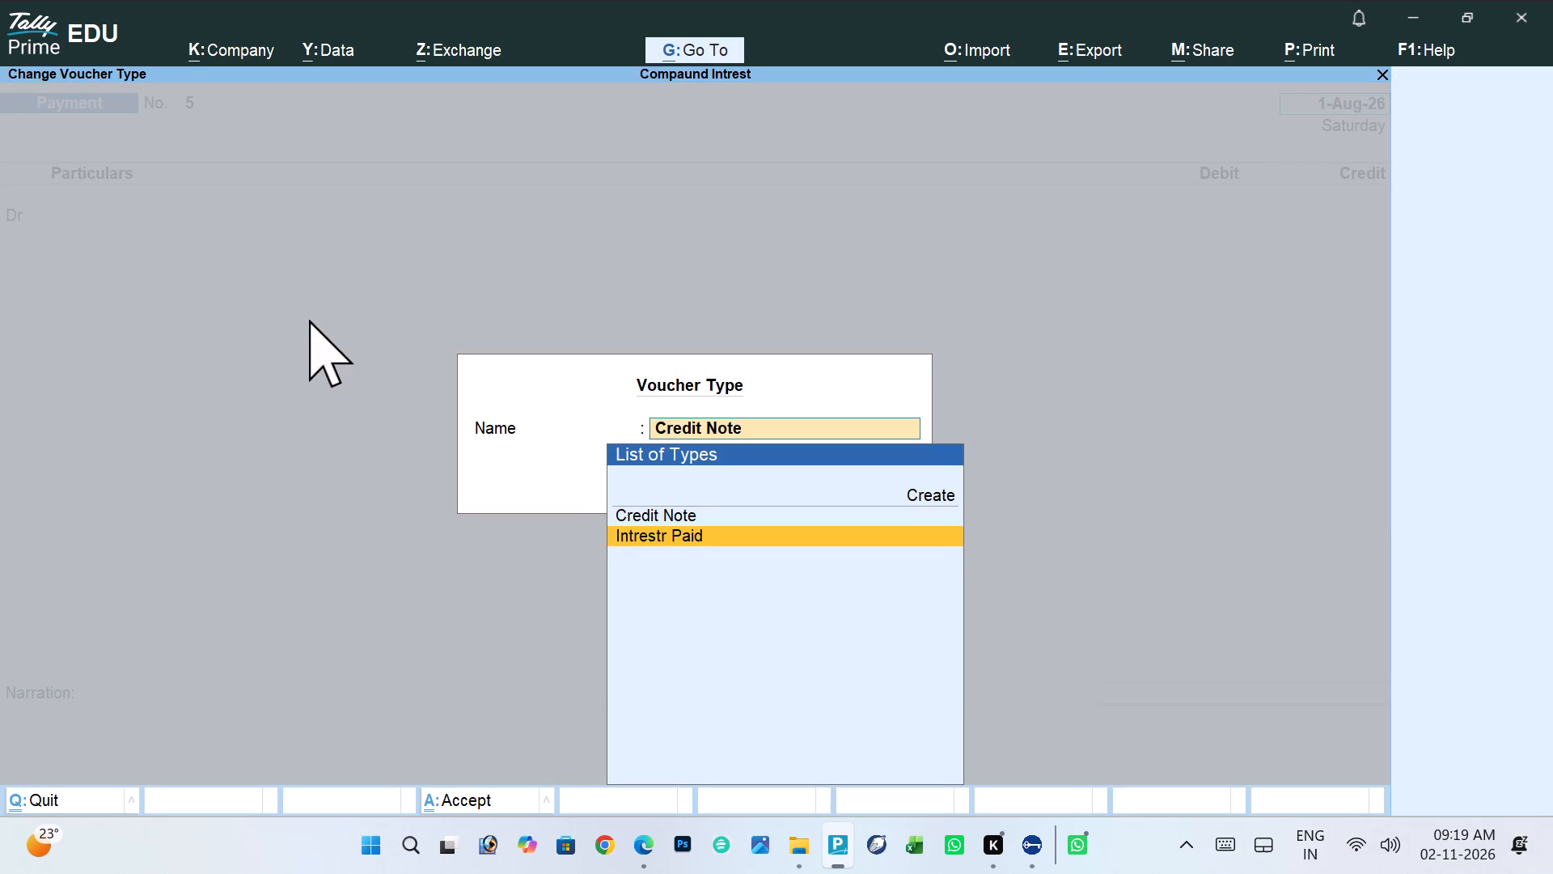
key(Return)
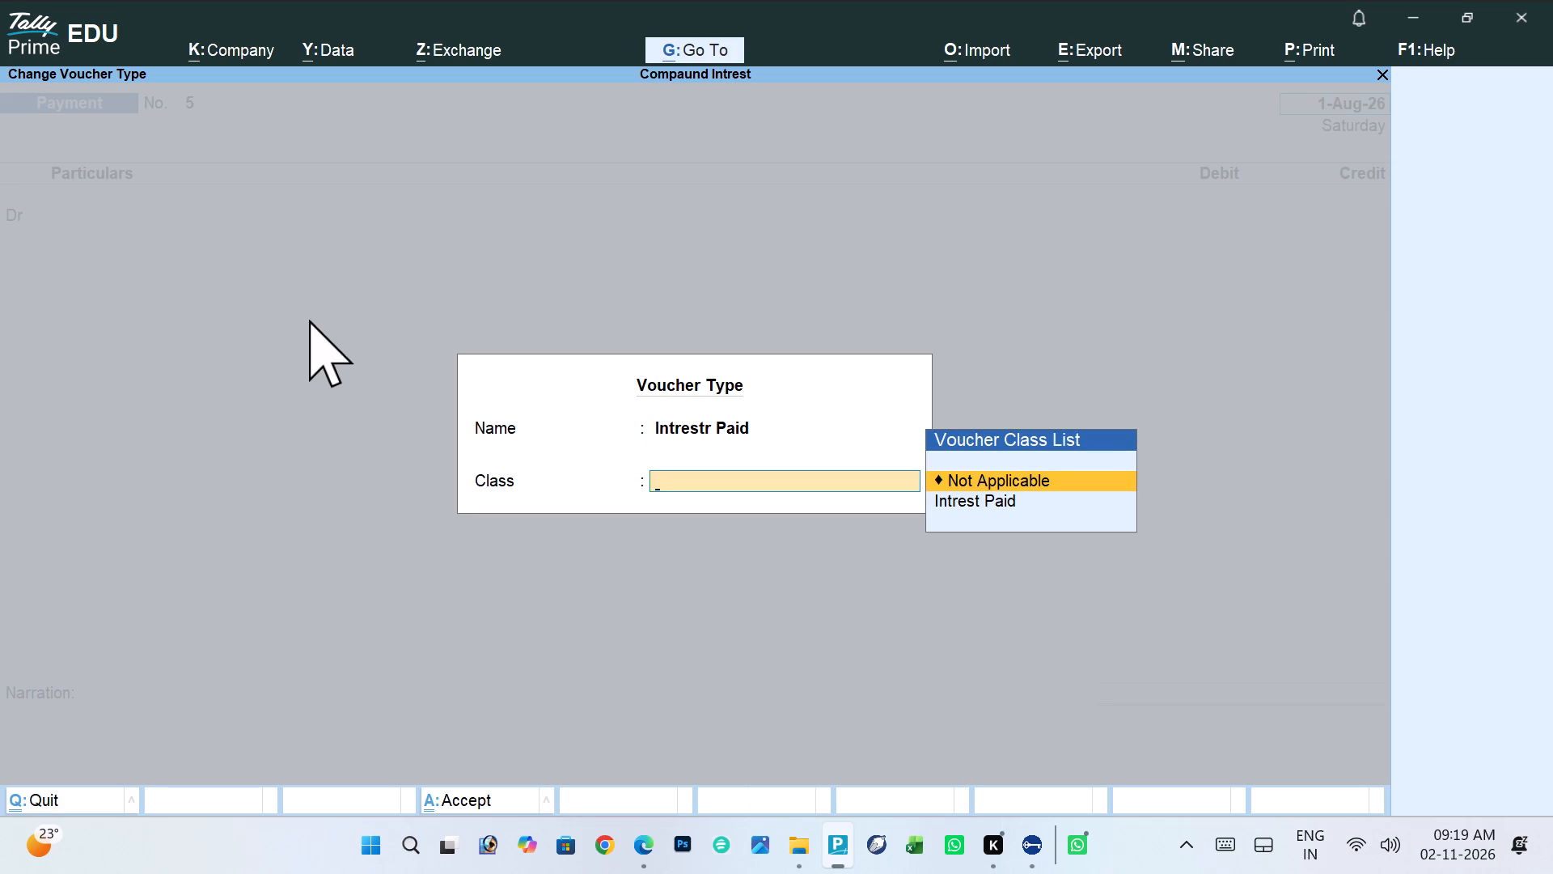
key(Down)
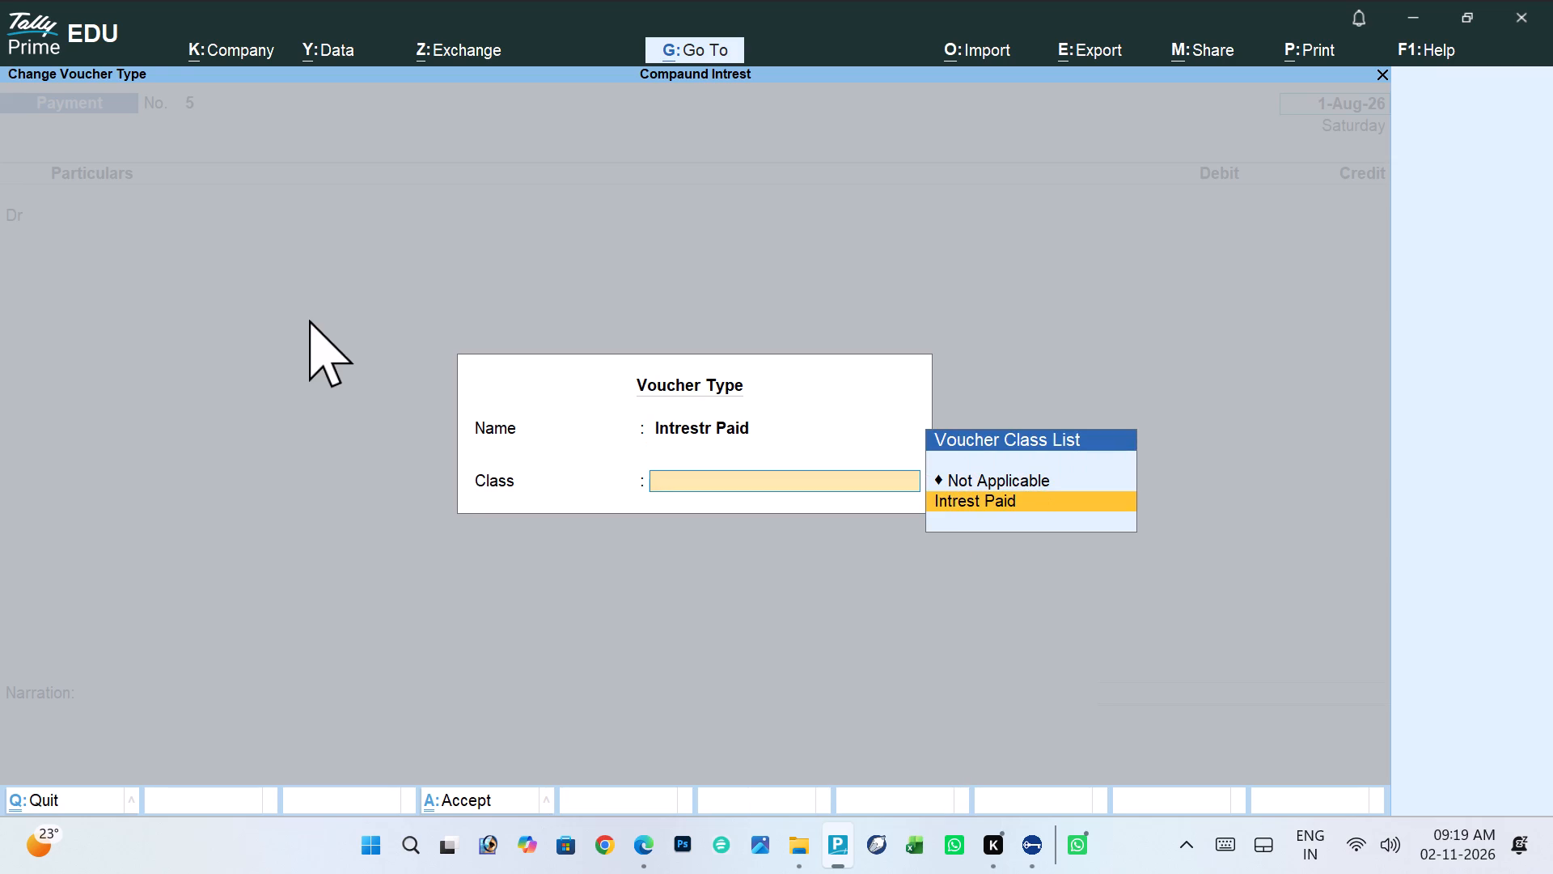
key(Return)
key(Return)
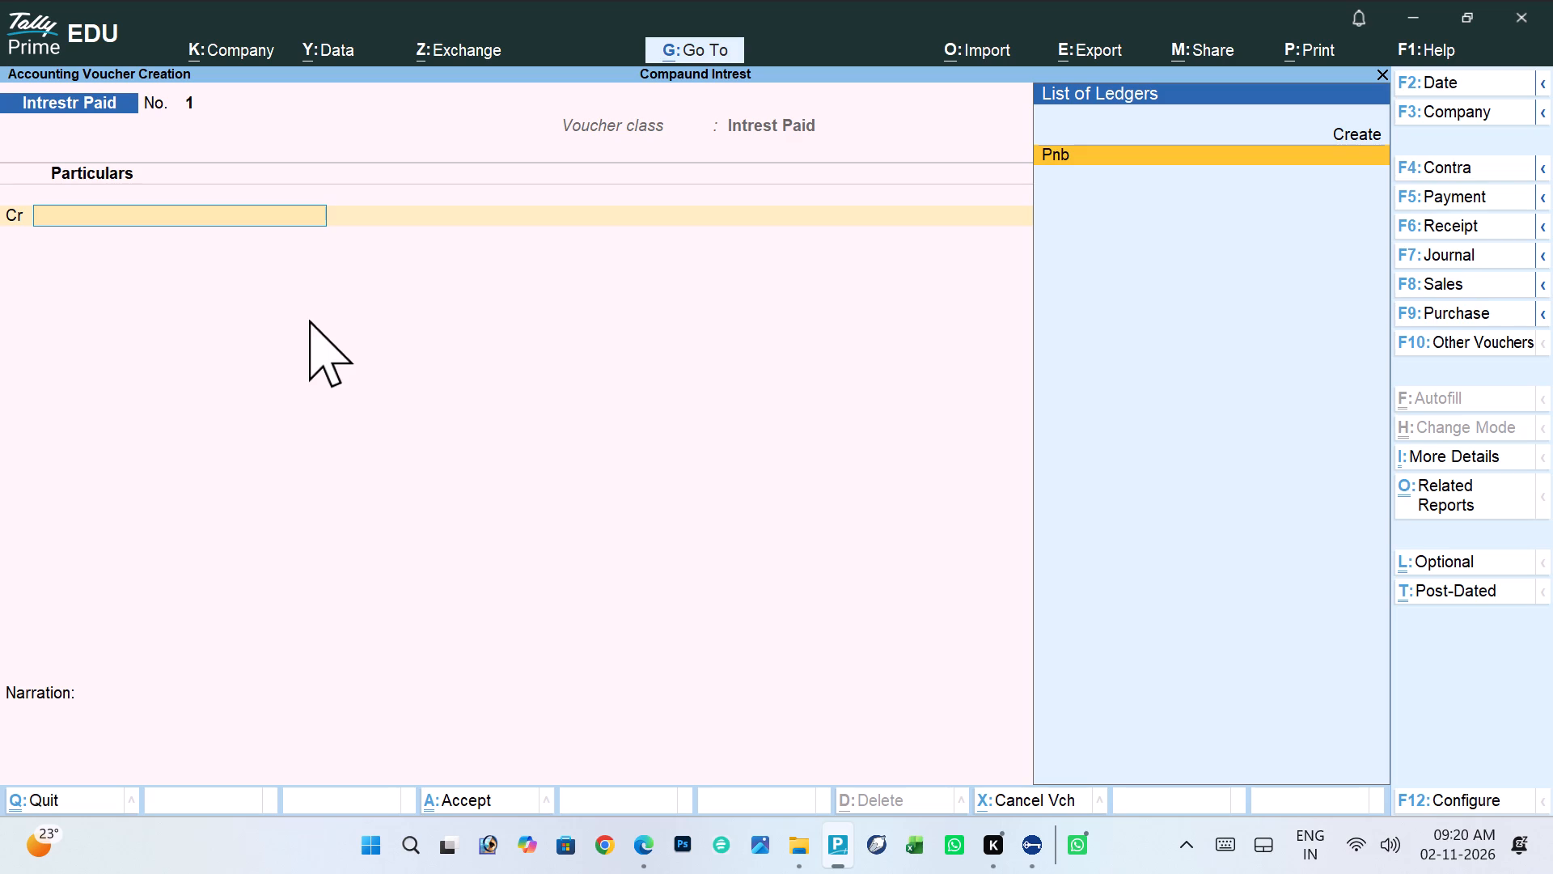
Credit Pnb and debit Intrest Paid with the calculated interest of 32,052.42, leave receipt details blank, save and exit voucher entry.
key(Return)
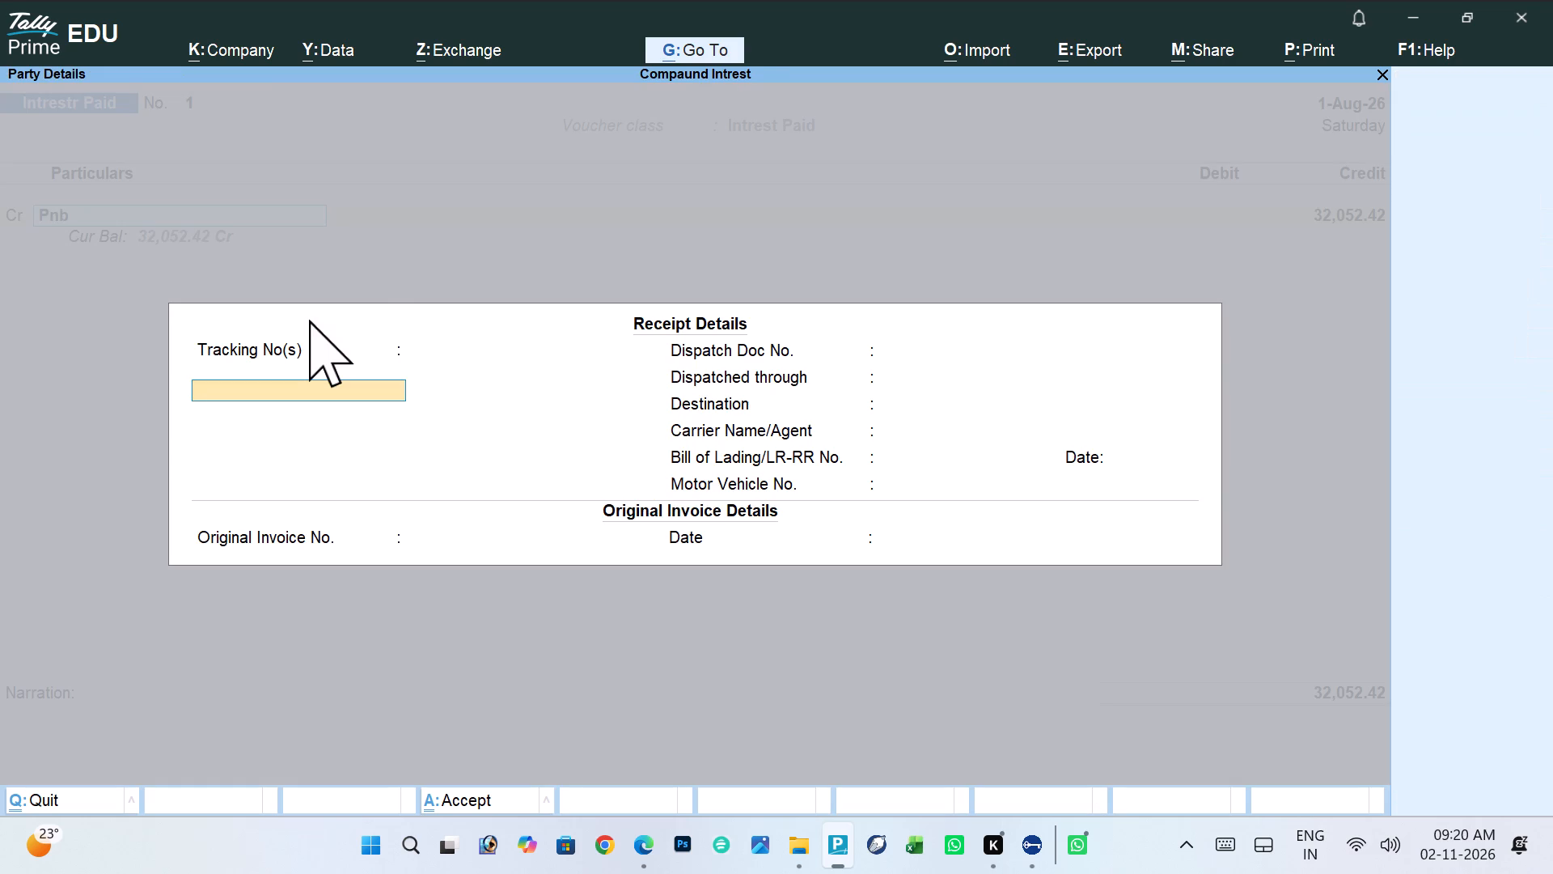
key(ctrl+a)
key(ctrl+a)
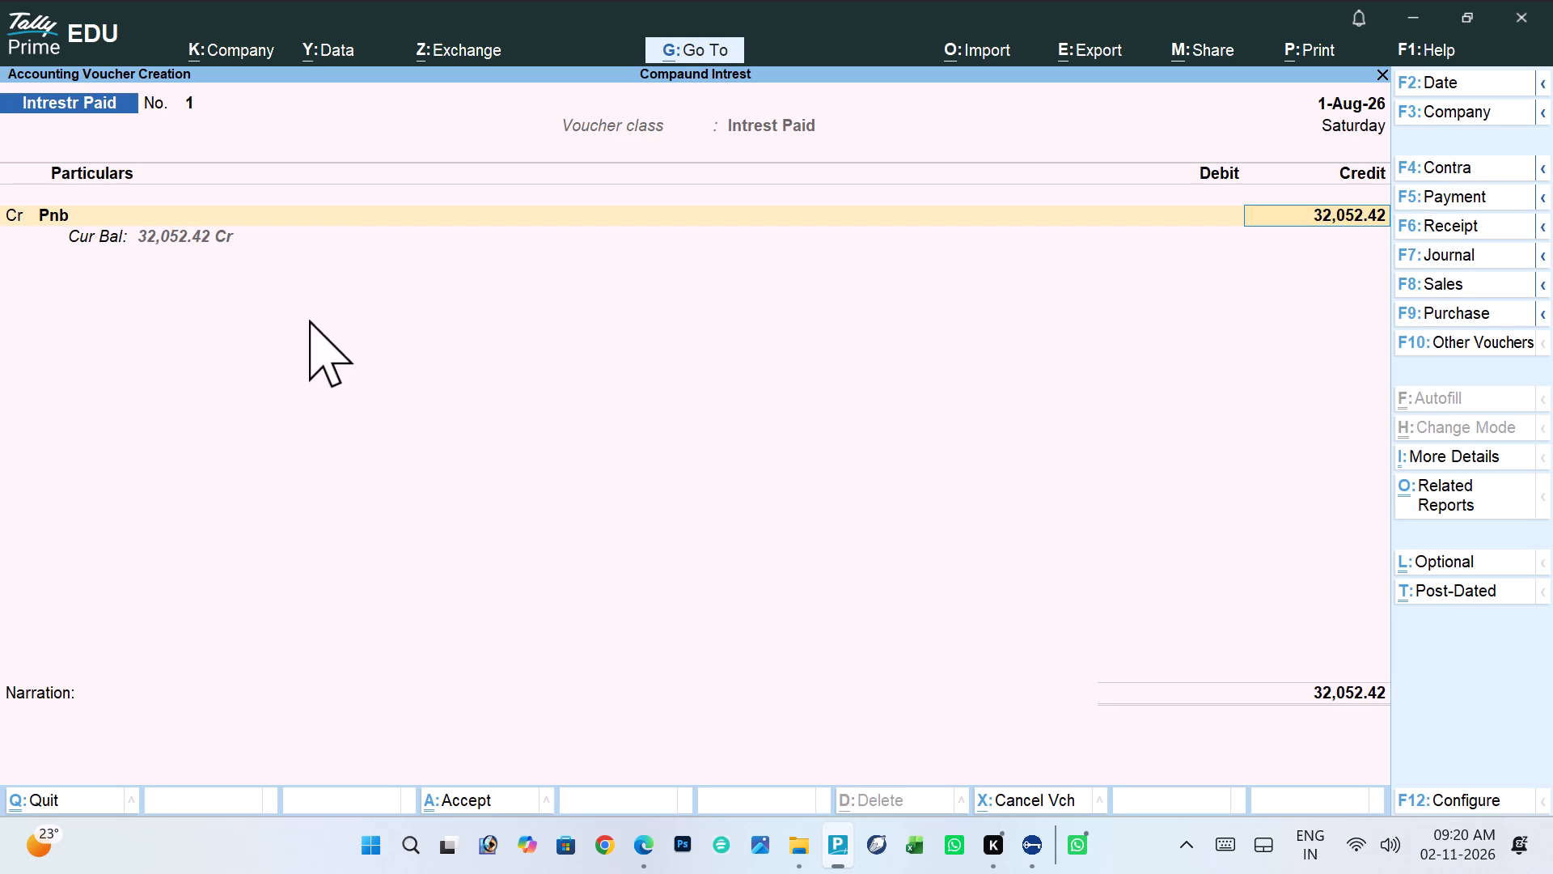
key(Return)
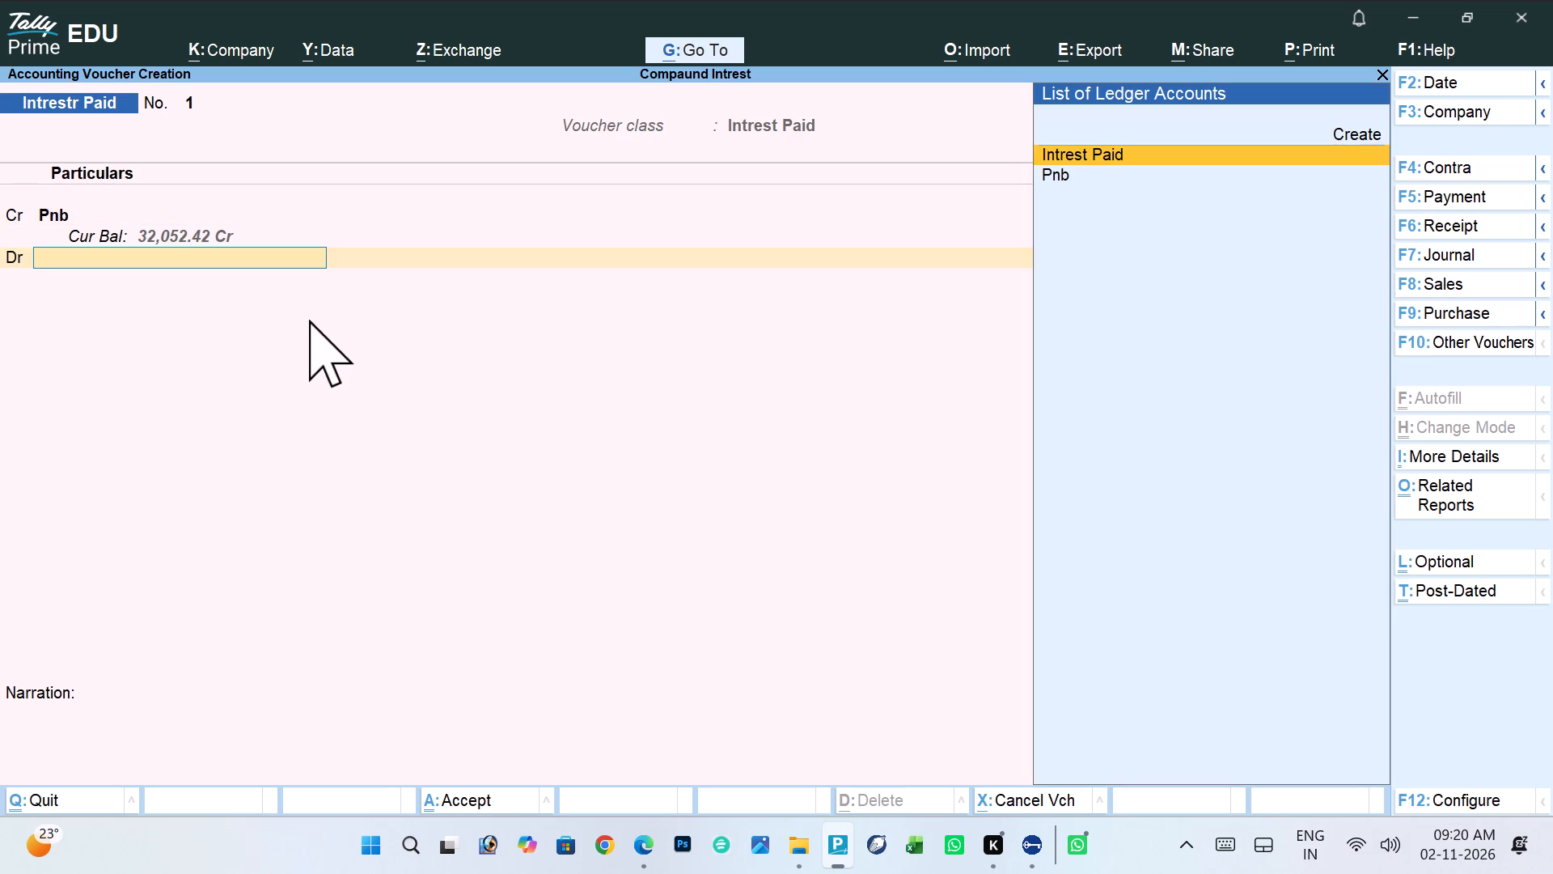
key(Return)
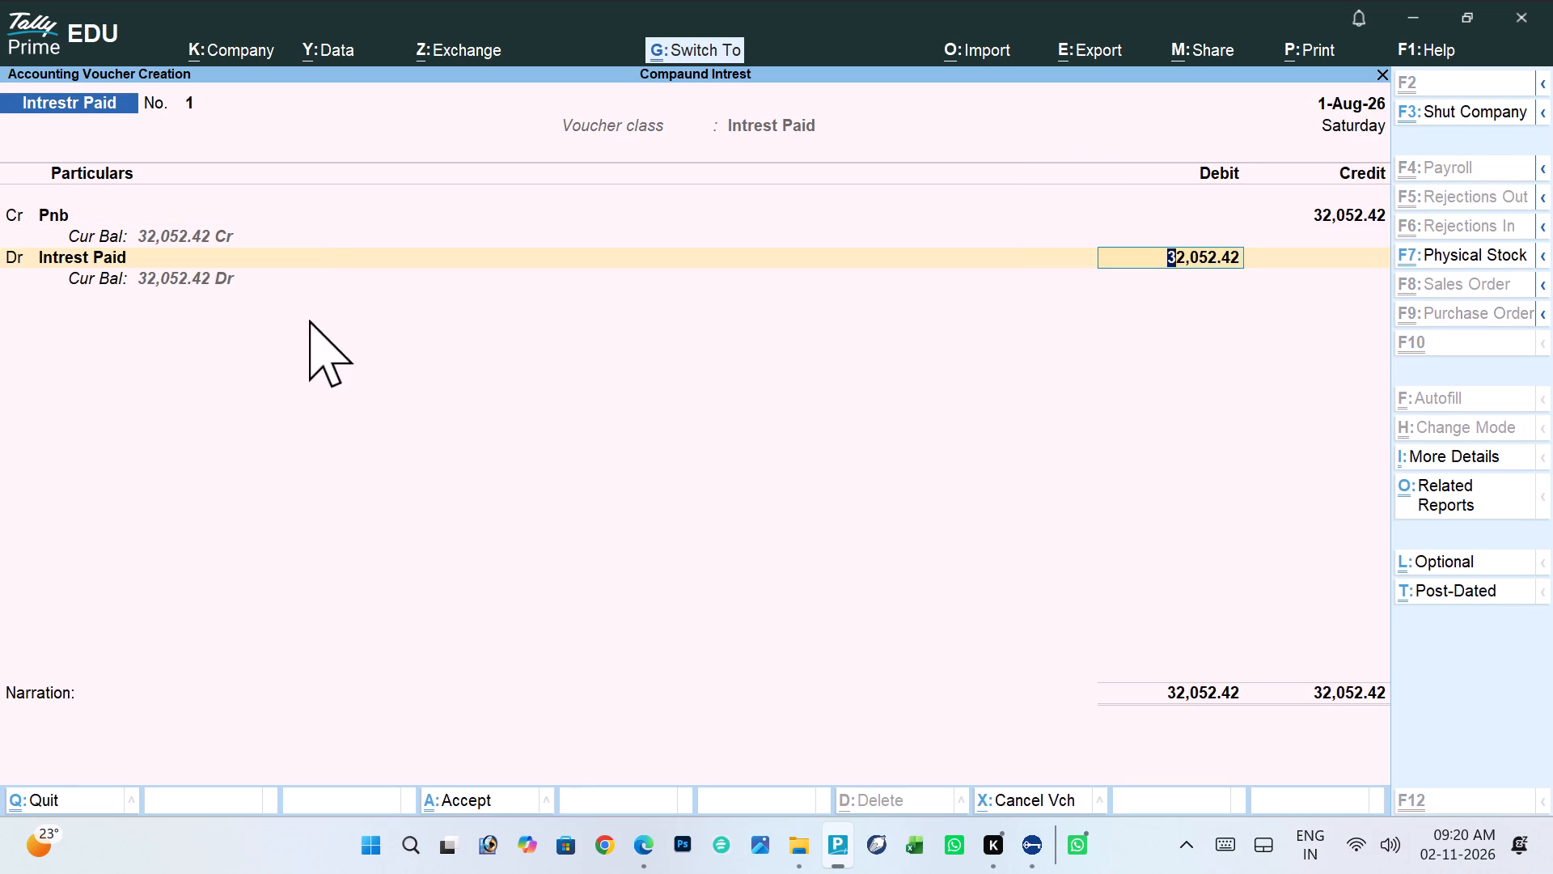
key(ctrl+a)
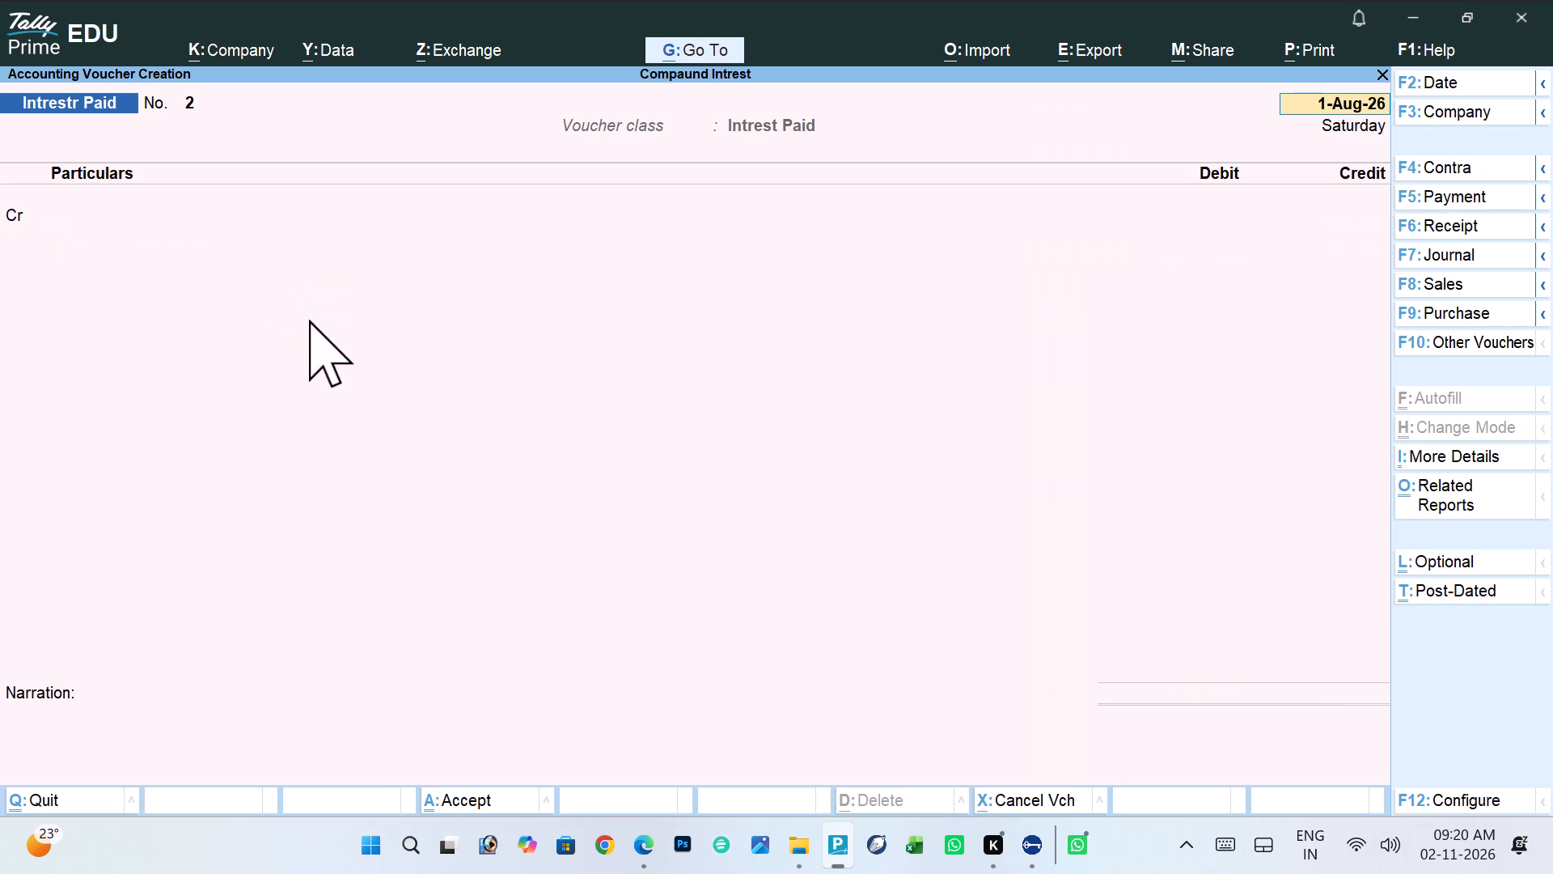
key(Escape)
key(Escape)
key(Escape)
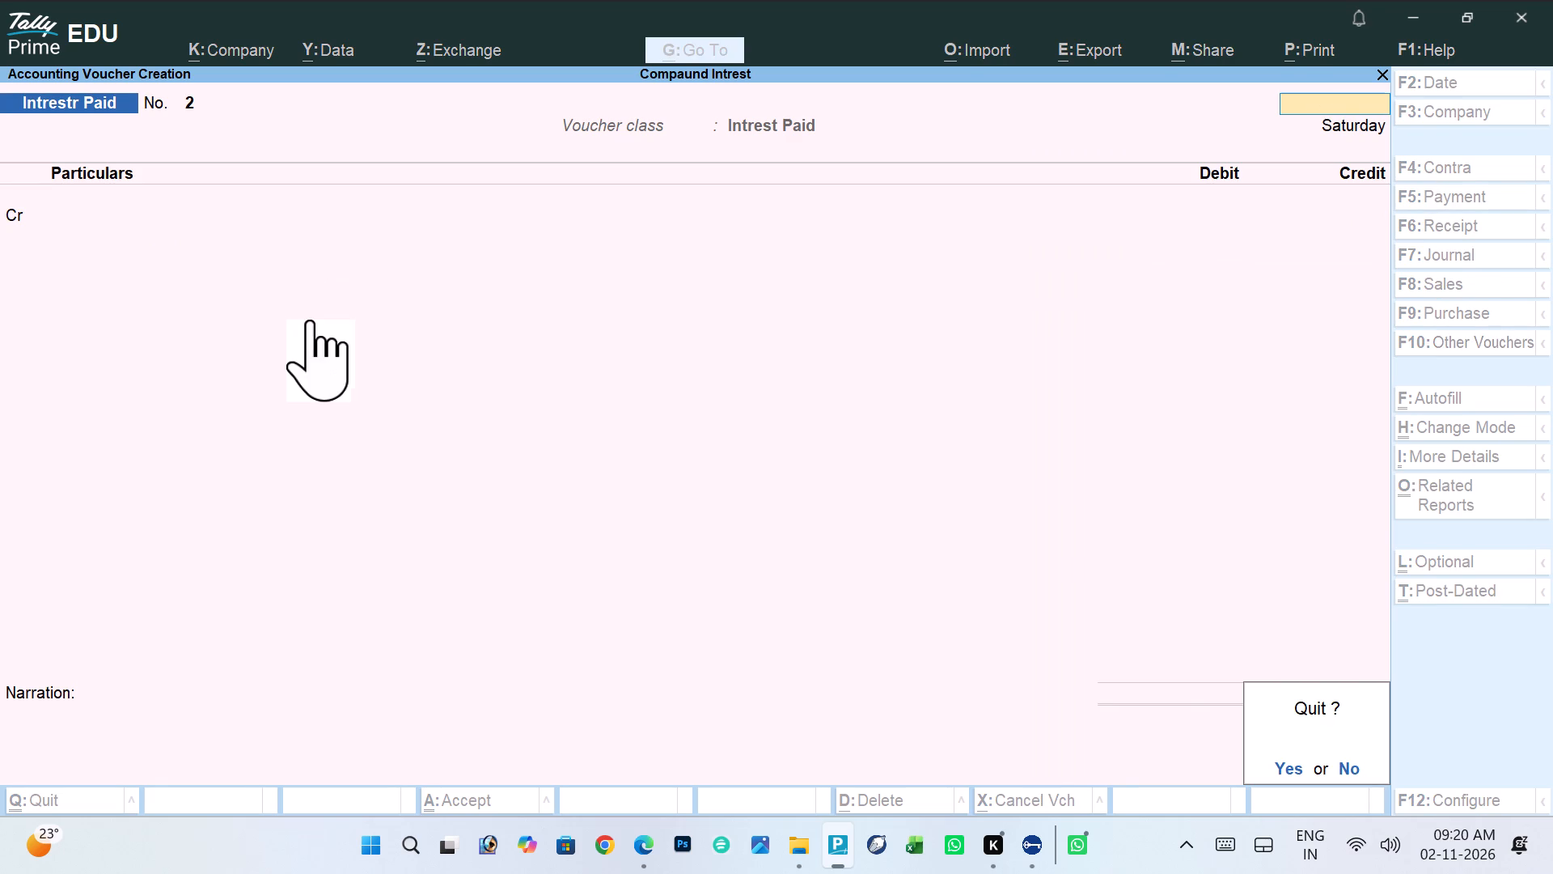
Open the Profit & Loss A/c and examine the Indirect Expenses and Nett Loss entries.
key(Down)
key(Down)
key(Down)
key(Down)
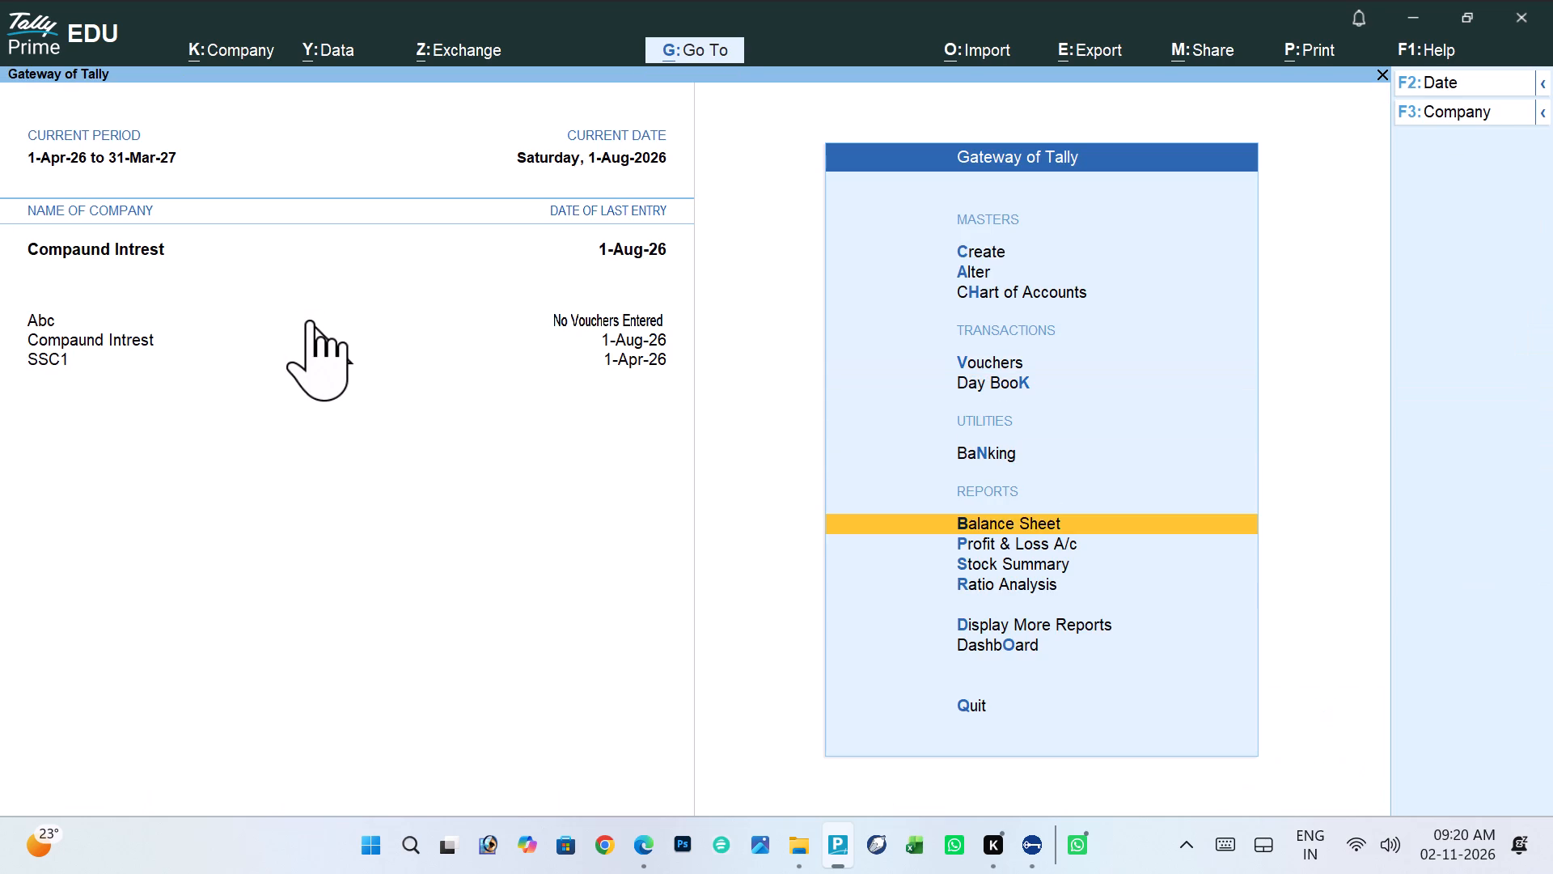
key(Return)
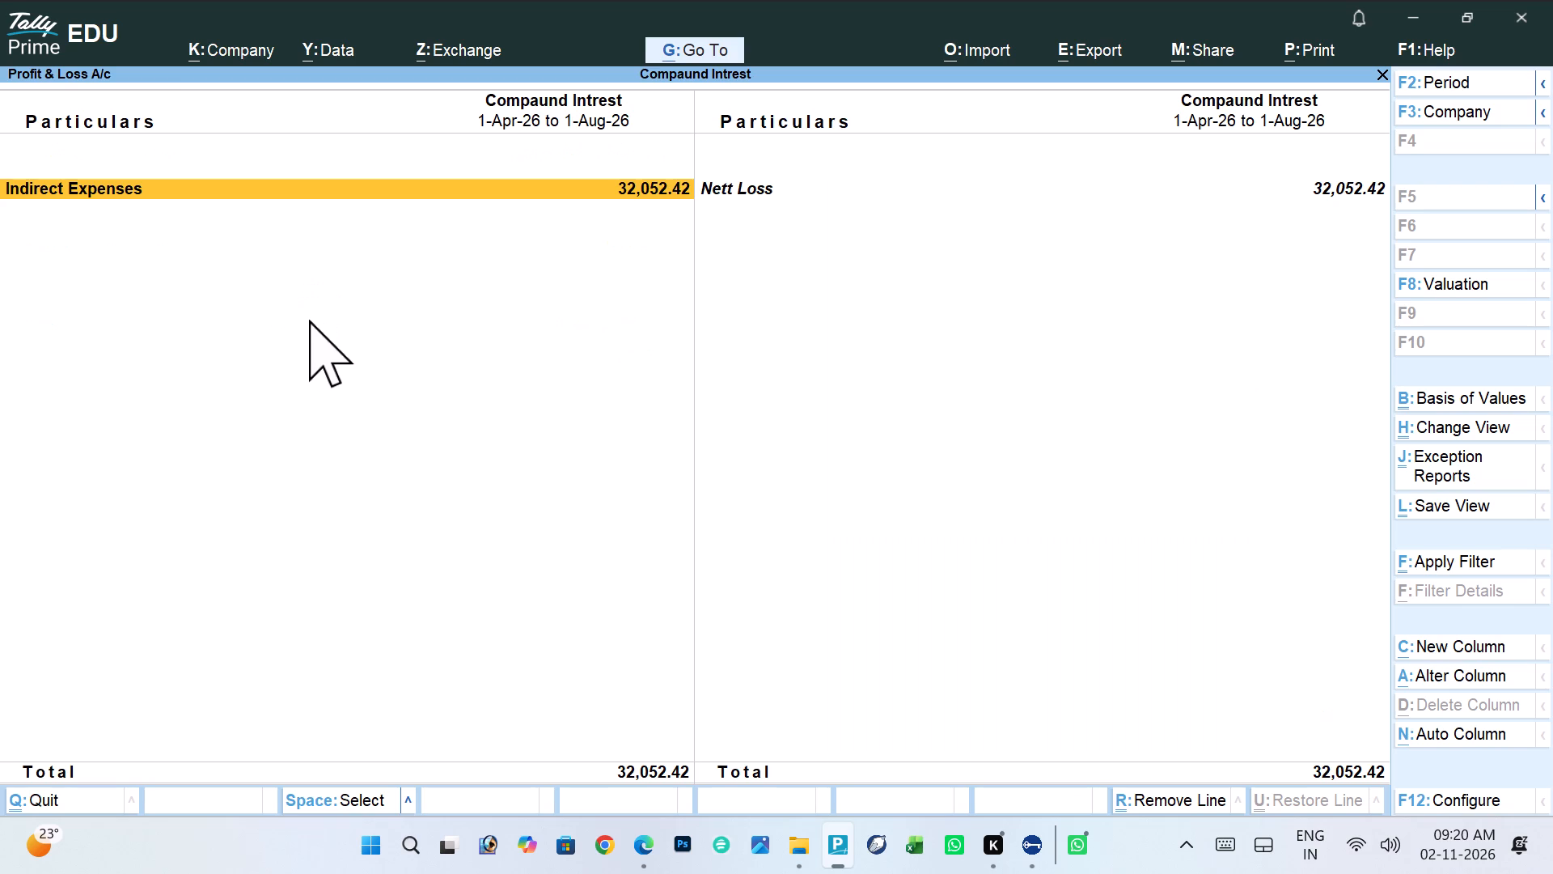
key(Right)
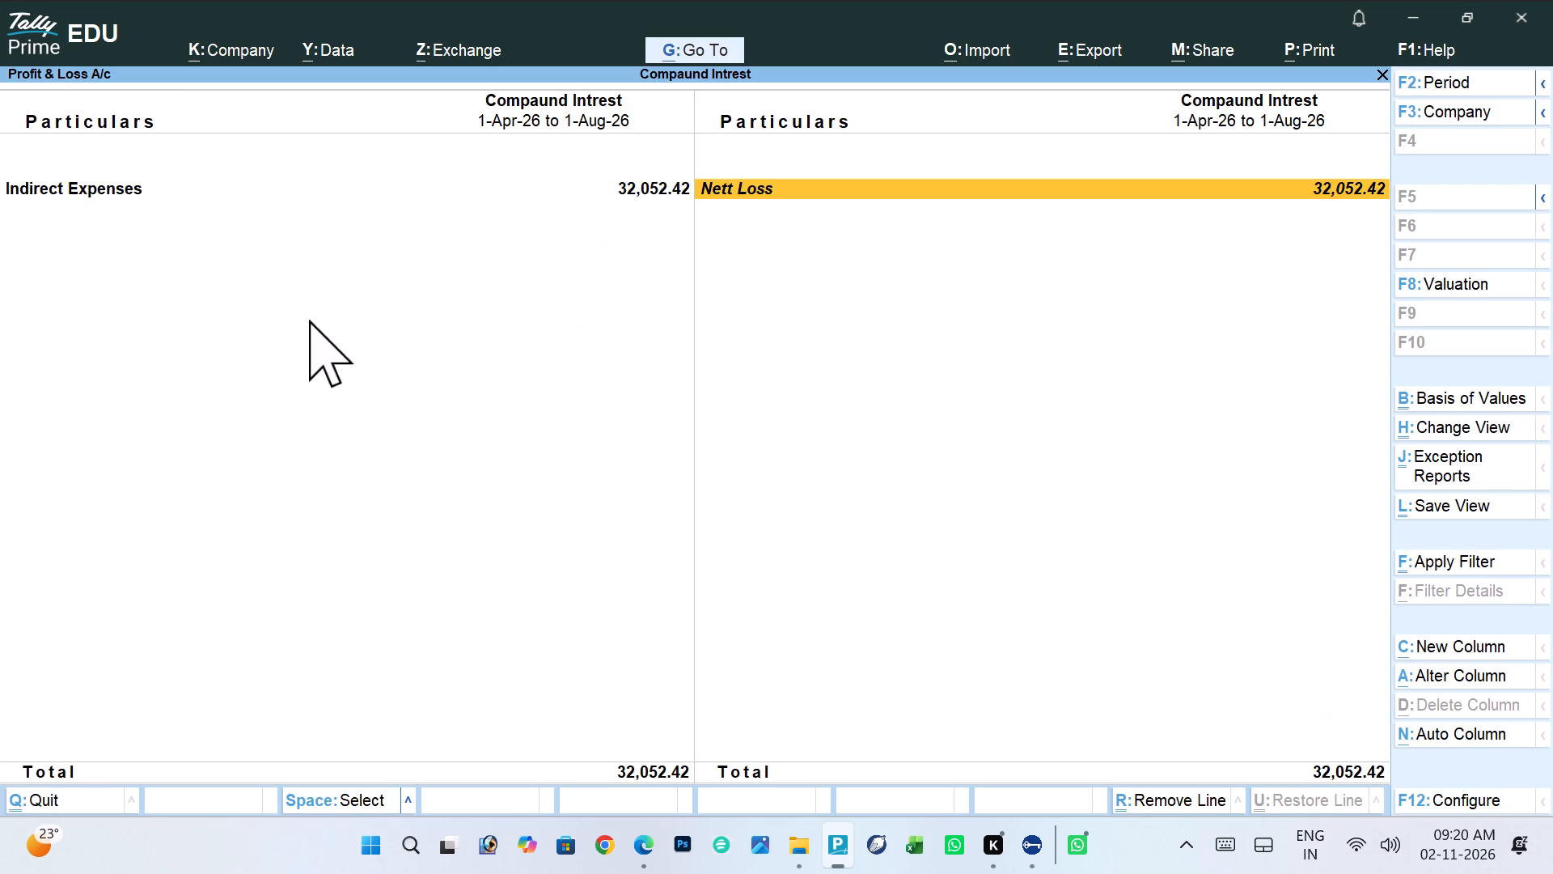